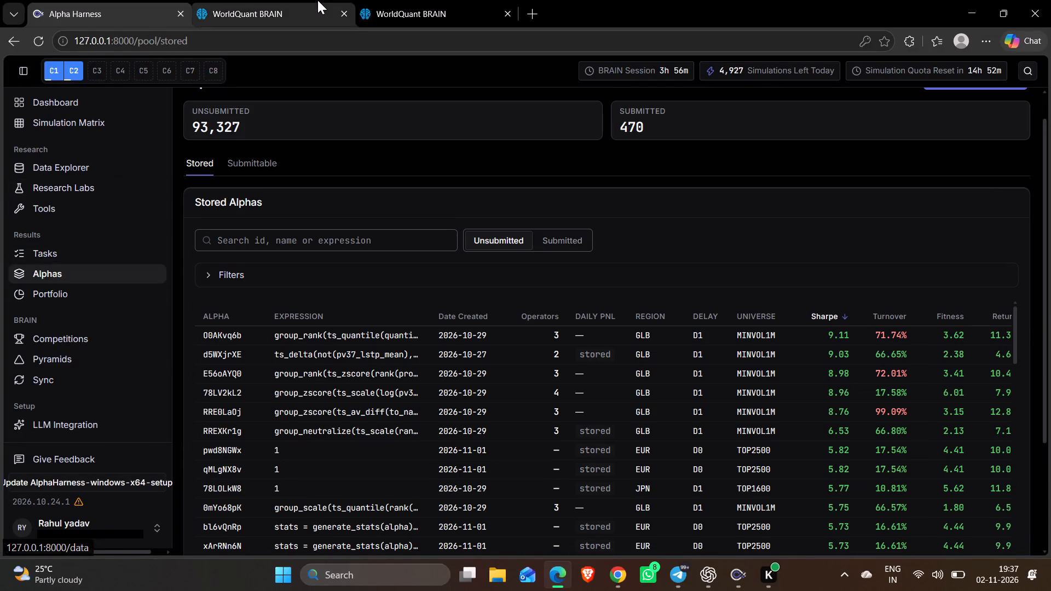
Switch to the WorldQuant BRAIN simulate page and create a new Super Simulation.
{"action": "left_click", "coordinate": [317, 0]}
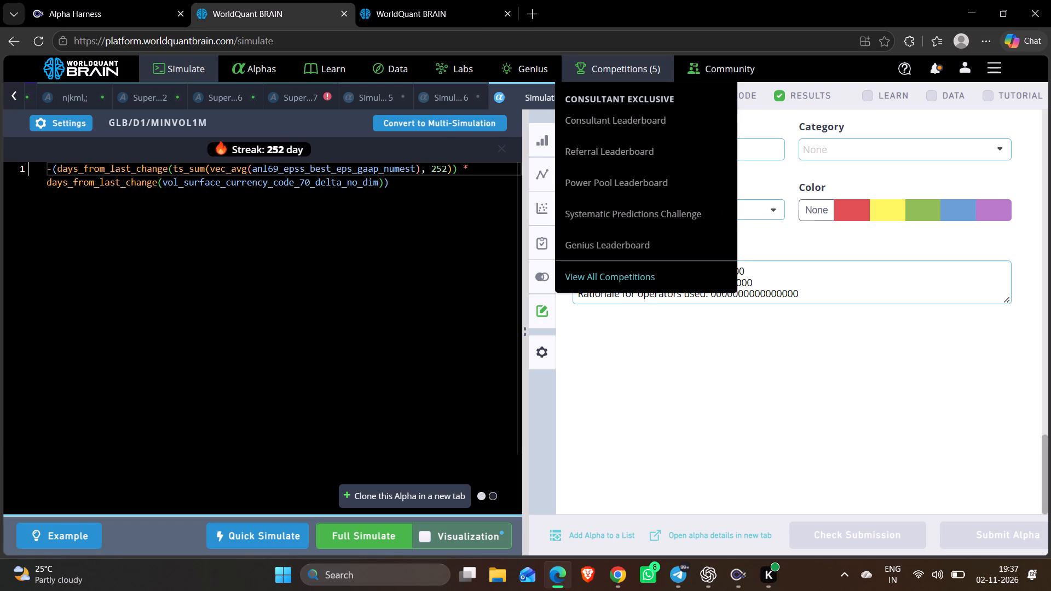
{"action": "left_click", "coordinate": [660, 90]}
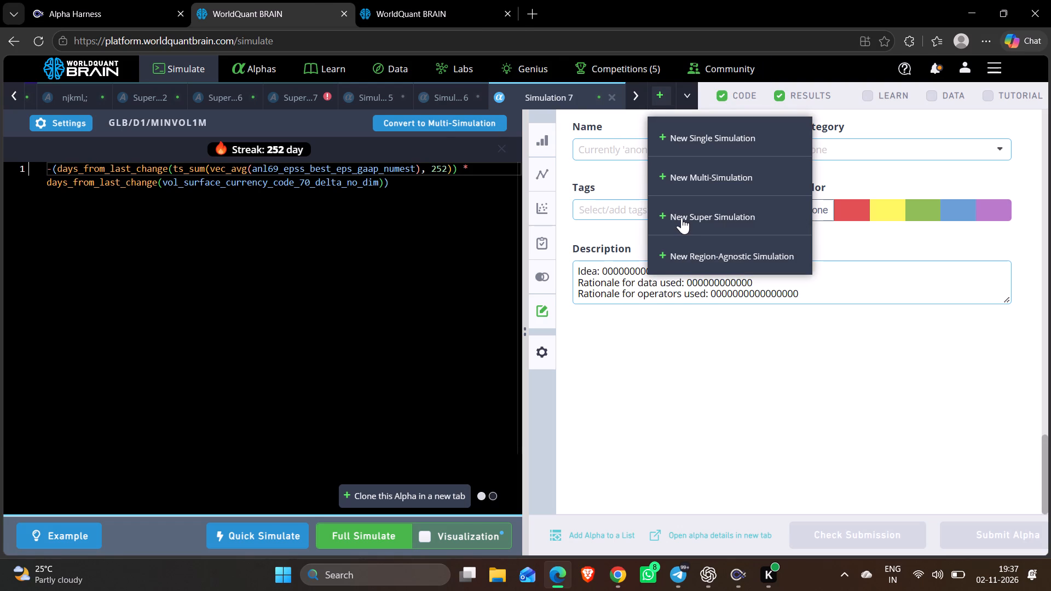
{"action": "left_click", "coordinate": [682, 217]}
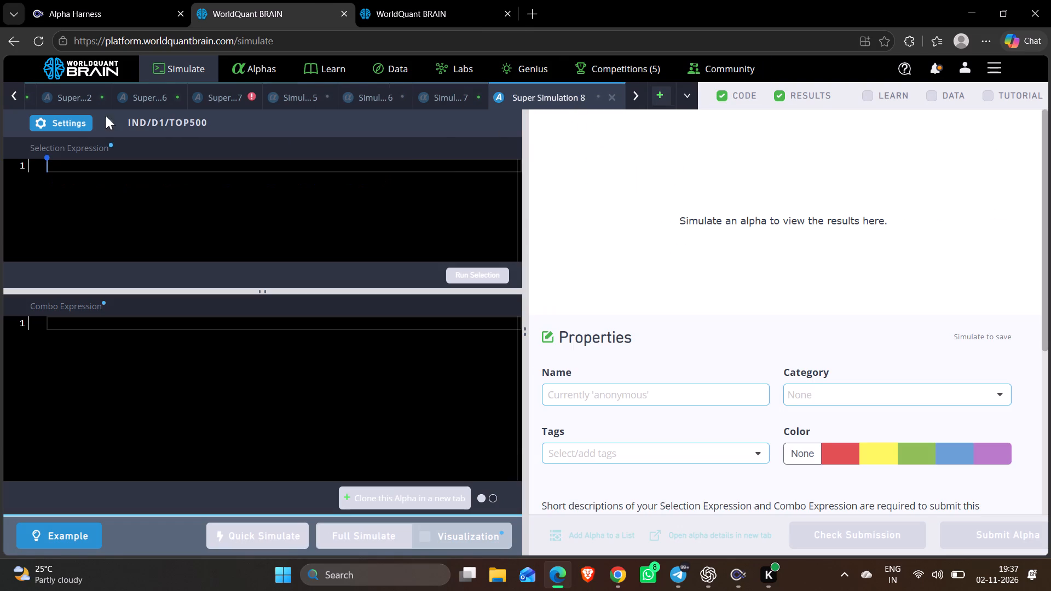
Configure and apply the super simulation settings with selection limit 13, Statistical neutralization and decay 0, keeping region IND.
{"action": "left_click", "coordinate": [68, 120]}
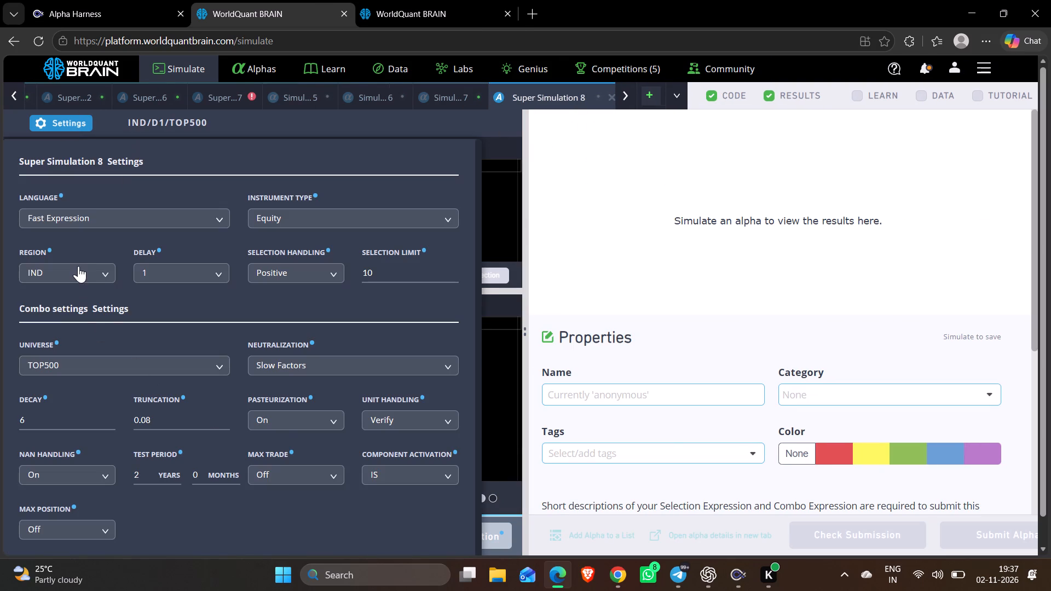
{"action": "left_click", "coordinate": [78, 266]}
{"action": "scroll", "coordinate": [86, 381], "scroll_direction": "down", "scroll_amount": 5}
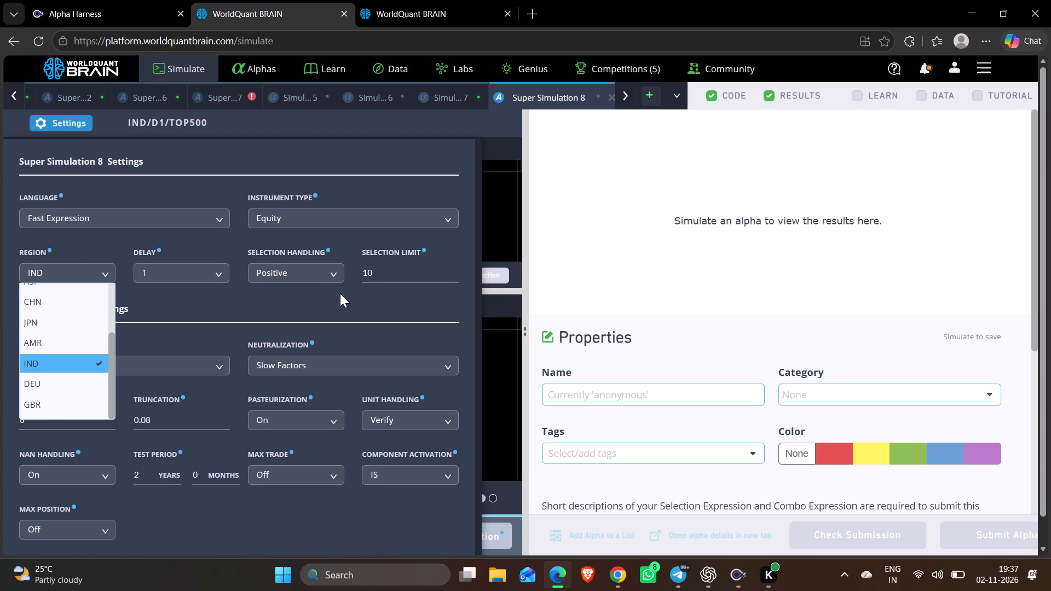
{"action": "left_click", "coordinate": [379, 278]}
{"action": "key", "text": "Up"}
{"action": "key", "text": "Up"}
{"action": "key", "text": "Up"}
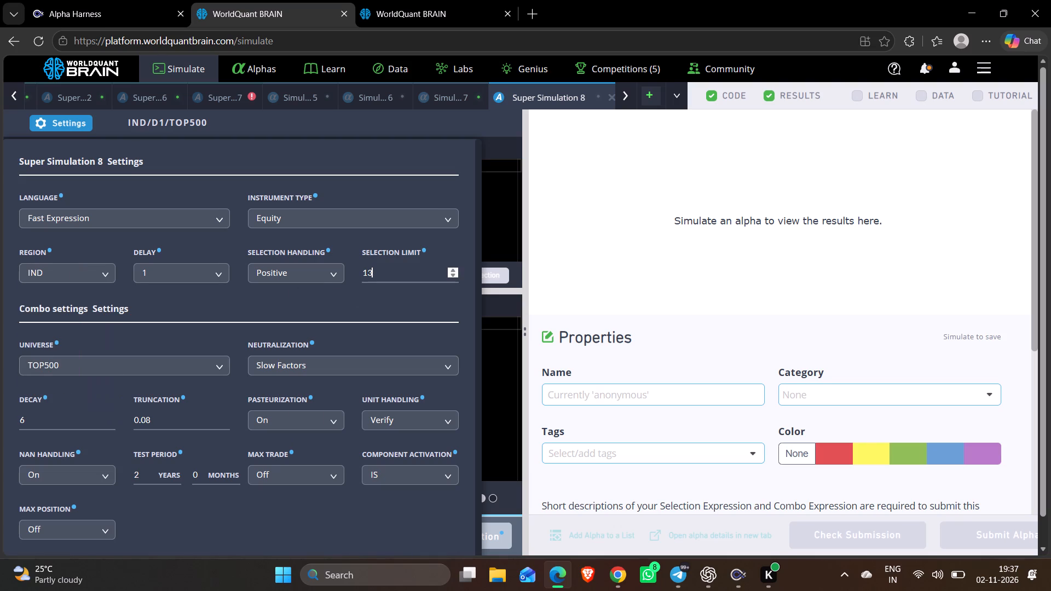
{"action": "left_click", "coordinate": [301, 361]}
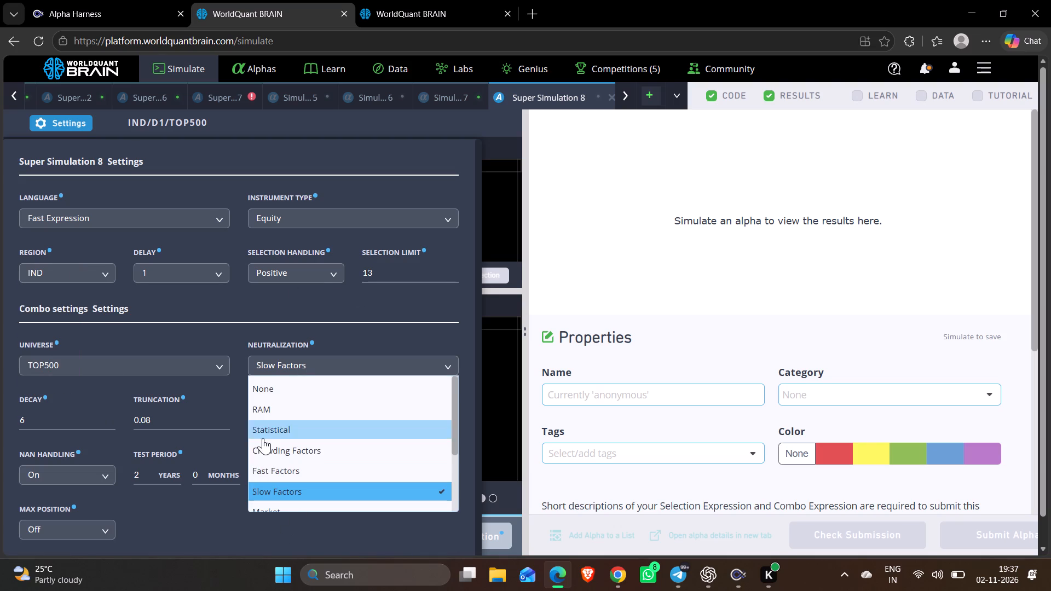
{"action": "left_click", "coordinate": [264, 427]}
{"action": "left_click", "coordinate": [36, 419]}
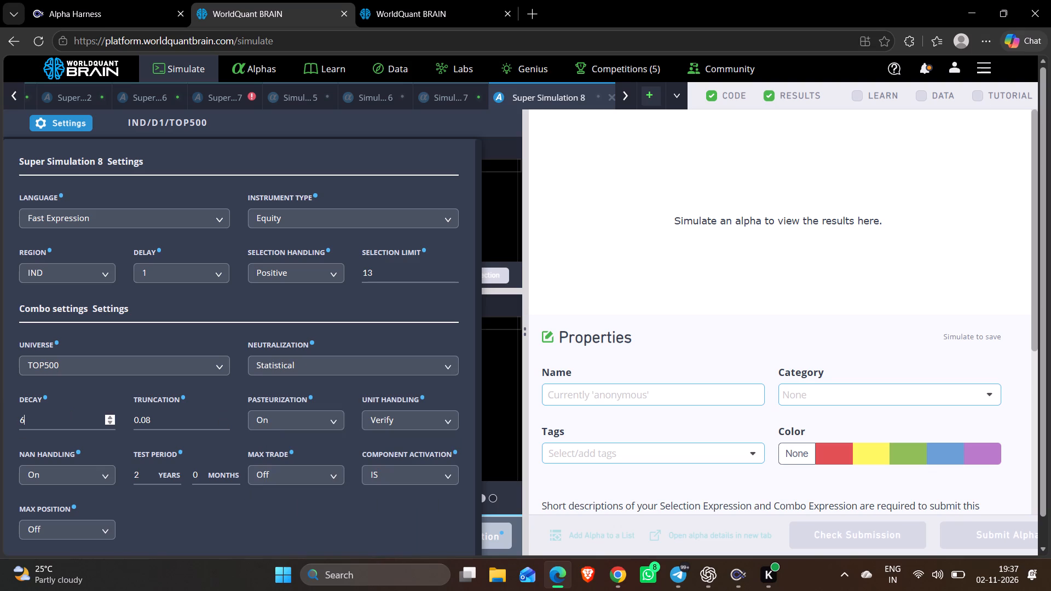
{"action": "scroll", "coordinate": [36, 419], "scroll_direction": "down", "scroll_amount": 10}
{"action": "left_click", "coordinate": [250, 538]}
{"action": "scroll", "coordinate": [250, 538], "scroll_direction": "down", "scroll_amount": 2}
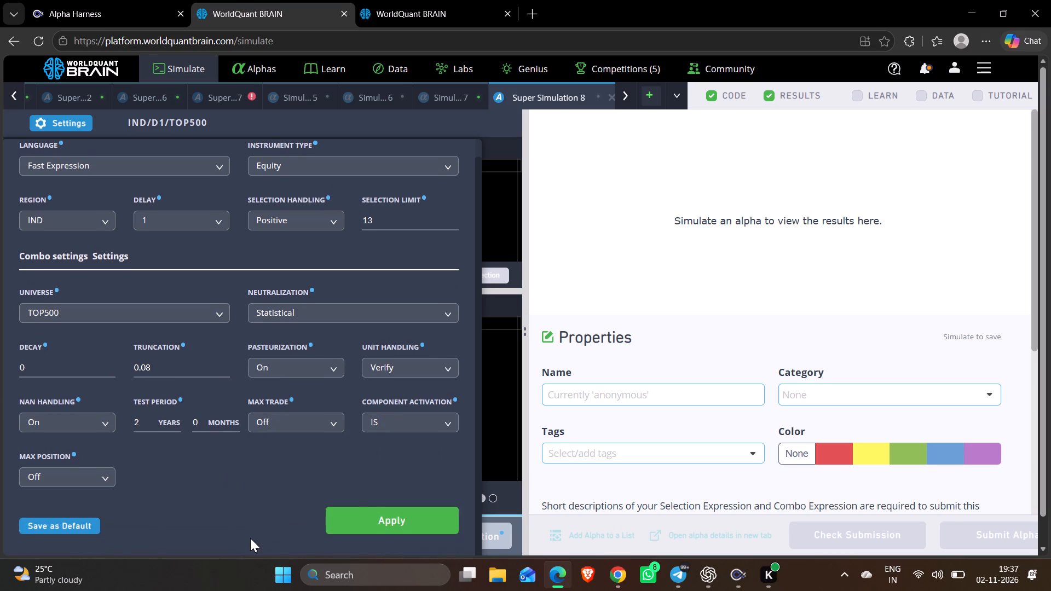
{"action": "scroll", "coordinate": [250, 538], "scroll_direction": "down", "scroll_amount": 2}
{"action": "left_click", "coordinate": [360, 545]}
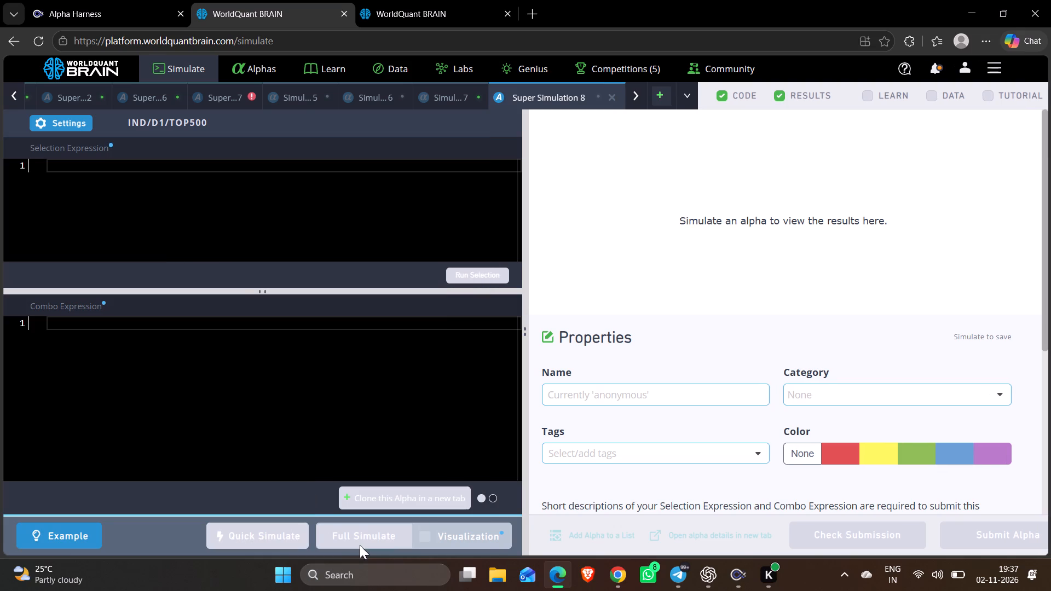
Enter long_count>=600 as the selection expression.
{"action": "left_click", "coordinate": [229, 237]}
{"action": "type", "text": "long"}
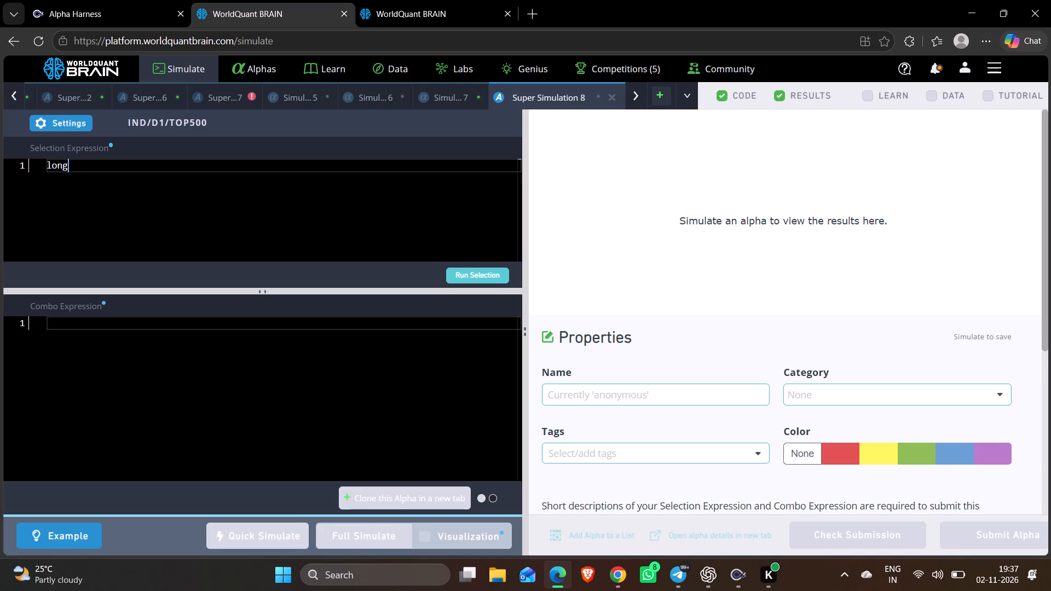
{"action": "key", "text": "Return"}
{"action": "key", "text": "BackSpace"}
{"action": "key", "text": "shift+underscore"}
{"action": "type", "text": "counr"}
{"action": "key", "text": "BackSpace"}
{"action": "key", "text": "t"}
{"action": "type", "text": ">="}
{"action": "type", "text": "600"}
Enclose the long_count>=600 condition of the selection expression in parentheses.
{"action": "triple_click", "coordinate": [111, 226]}
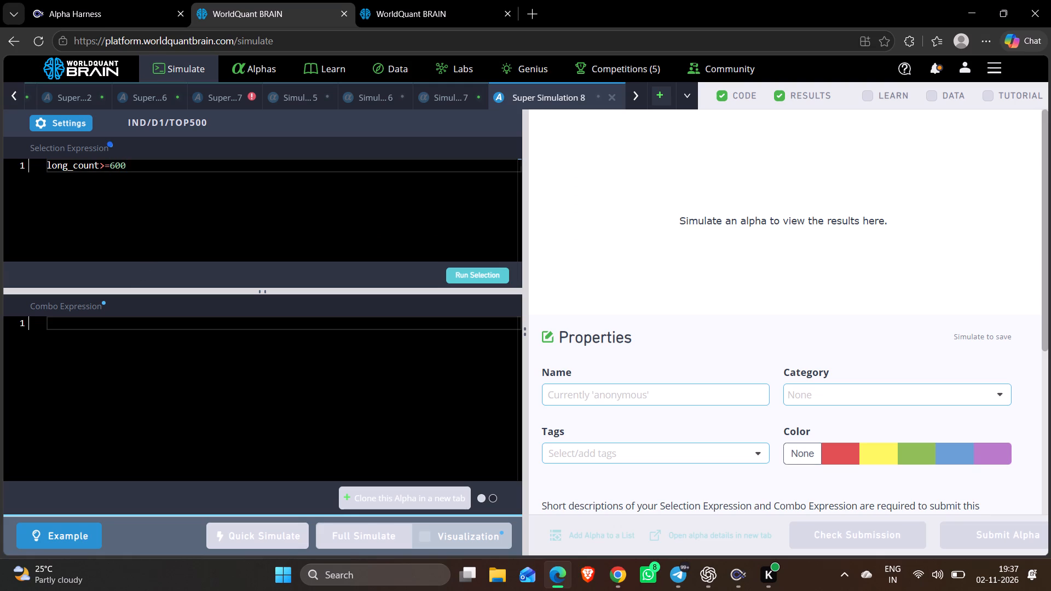
{"action": "left_click", "coordinate": [111, 226]}
{"action": "key", "text": "shift+parenleft"}
{"action": "key", "text": "Right"}
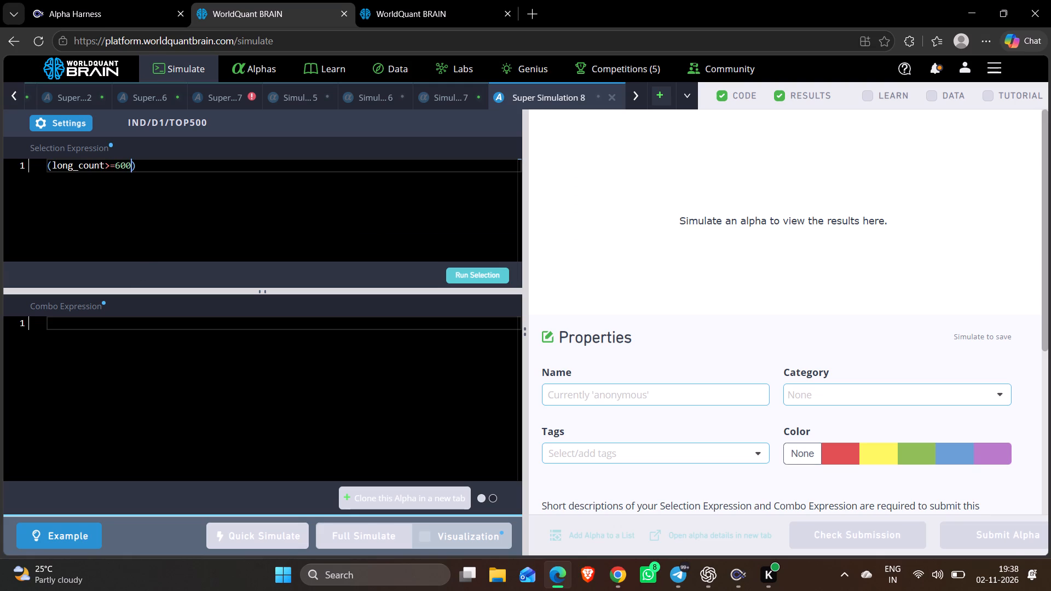
{"action": "key", "text": "Right"}
{"action": "key", "text": "Right"}
{"action": "key", "text": "Right"}
Multiply the selection expression by the condition (operator_count>=520).
{"action": "key", "text": "asterisk"}
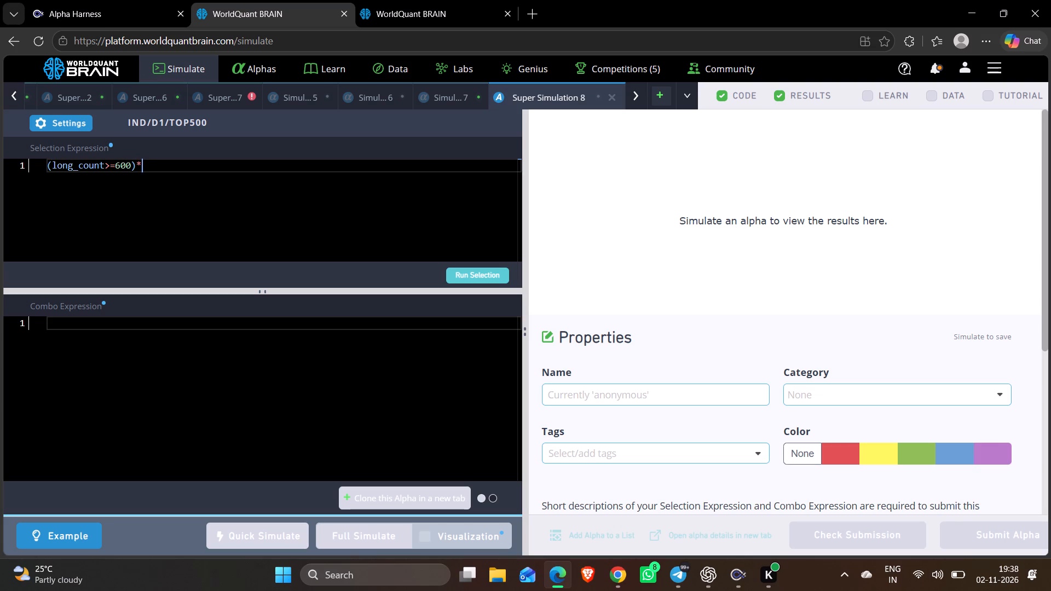
{"action": "key", "text": "o"}
{"action": "key", "text": "Return"}
{"action": "double_click", "coordinate": [177, 166]}
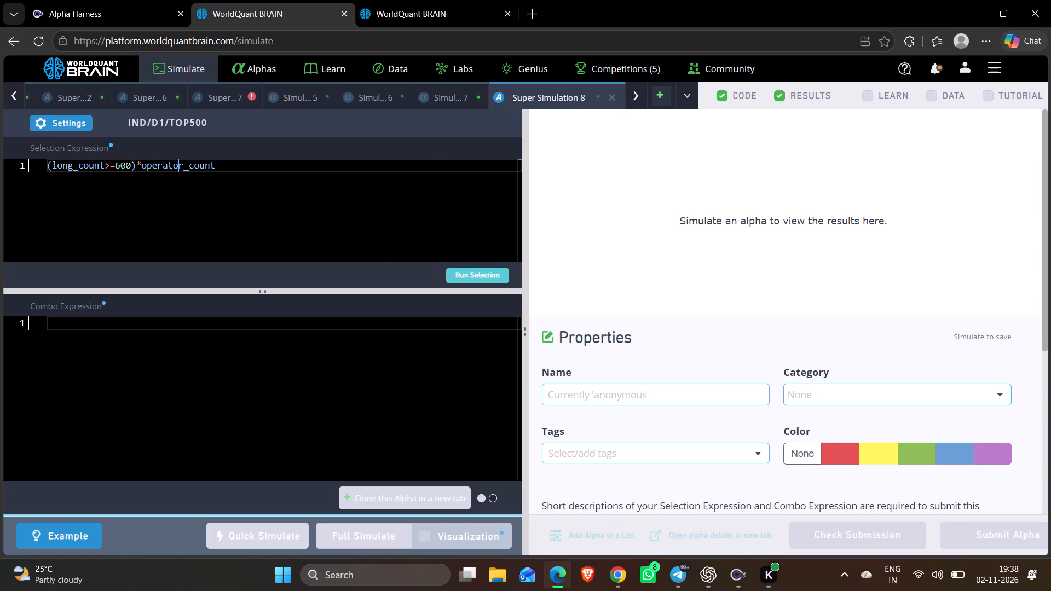
{"action": "key", "text": "shift+parenleft"}
{"action": "key", "text": "Right"}
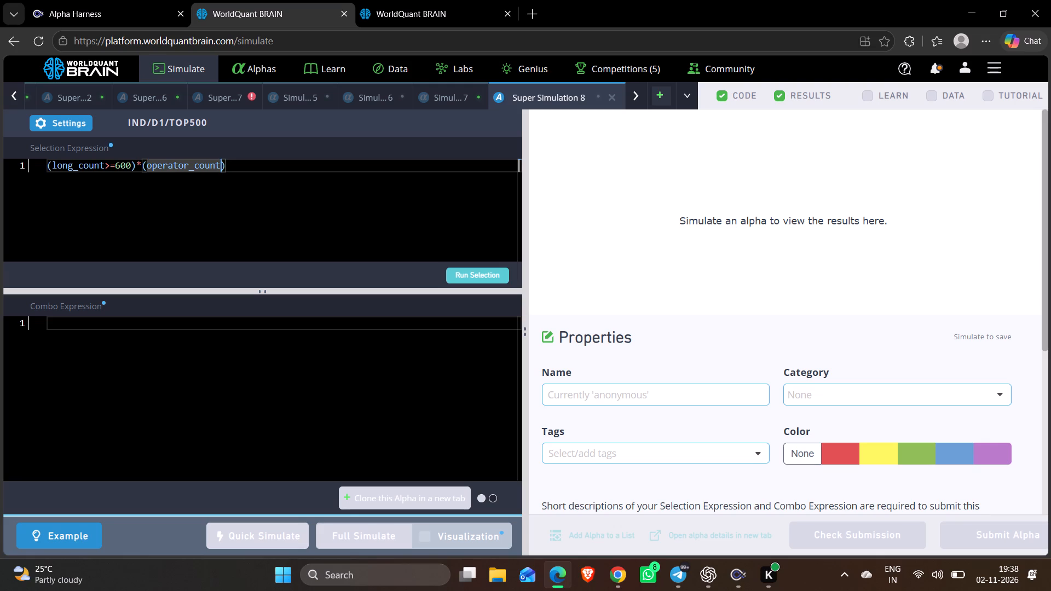
{"action": "type", "text": ">=="}
{"action": "key", "text": "BackSpace"}
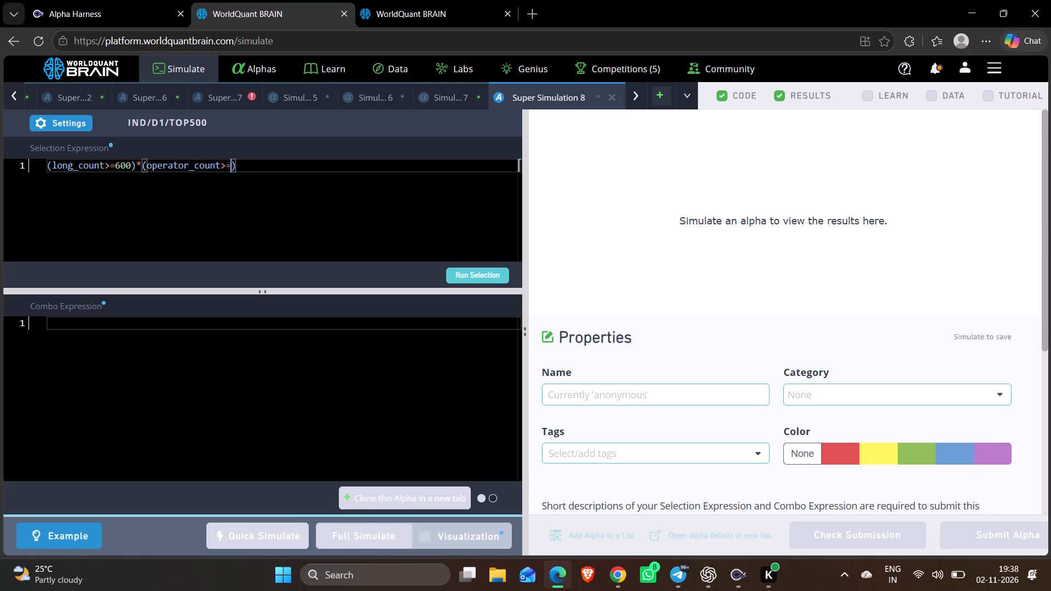
{"action": "type", "text": "520"}
Extend the end of the selection expression with the multiplied factor (1-prod_correlation).
{"action": "triple_click", "coordinate": [262, 170]}
{"action": "double_click", "coordinate": [262, 170]}
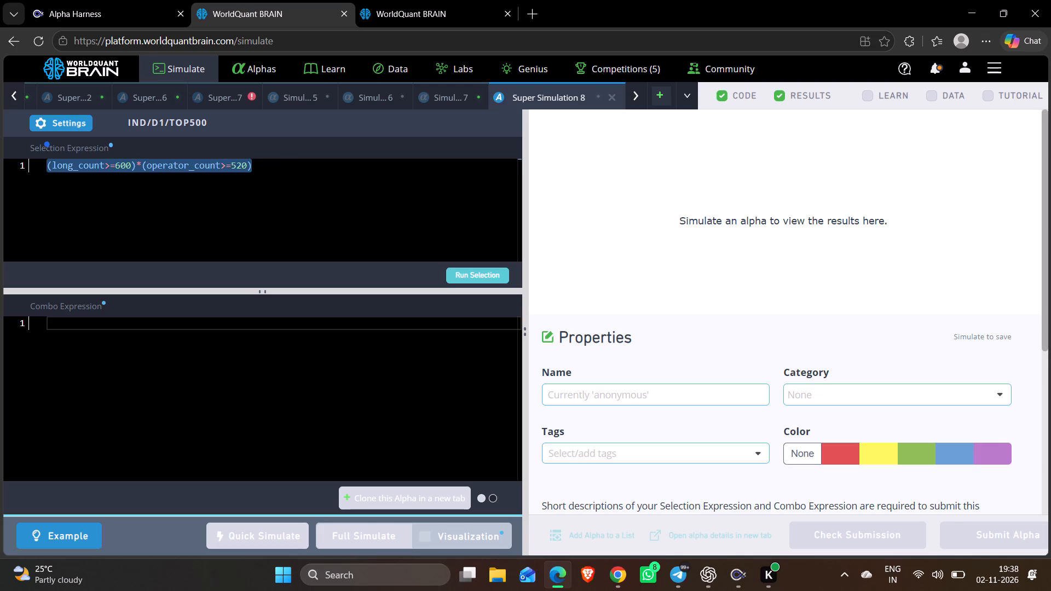
{"action": "key", "text": "Right"}
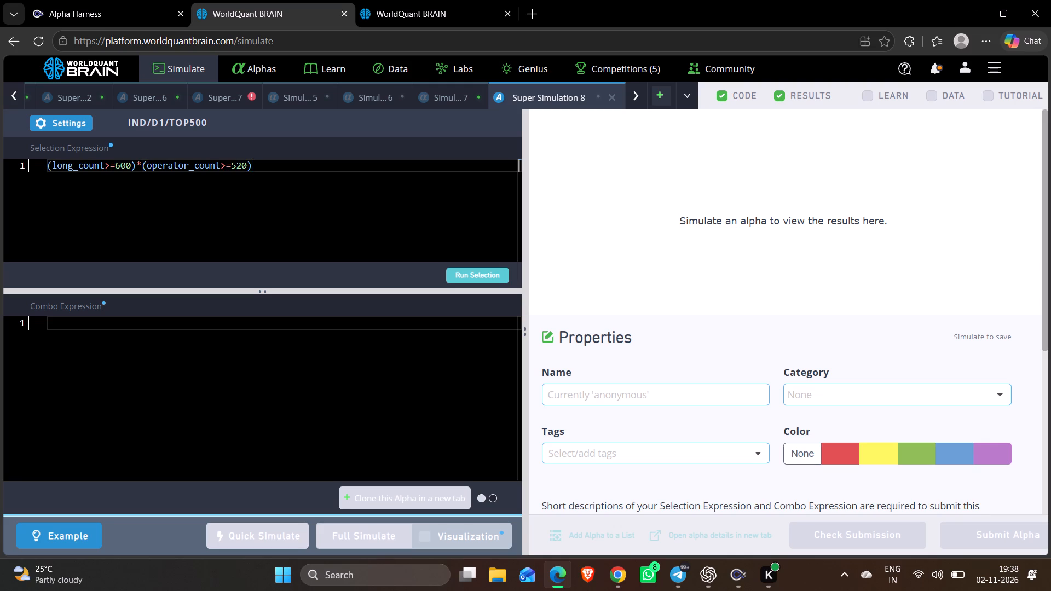
{"action": "key", "text": "asterisk"}
{"action": "key", "text": "shift+underscore"}
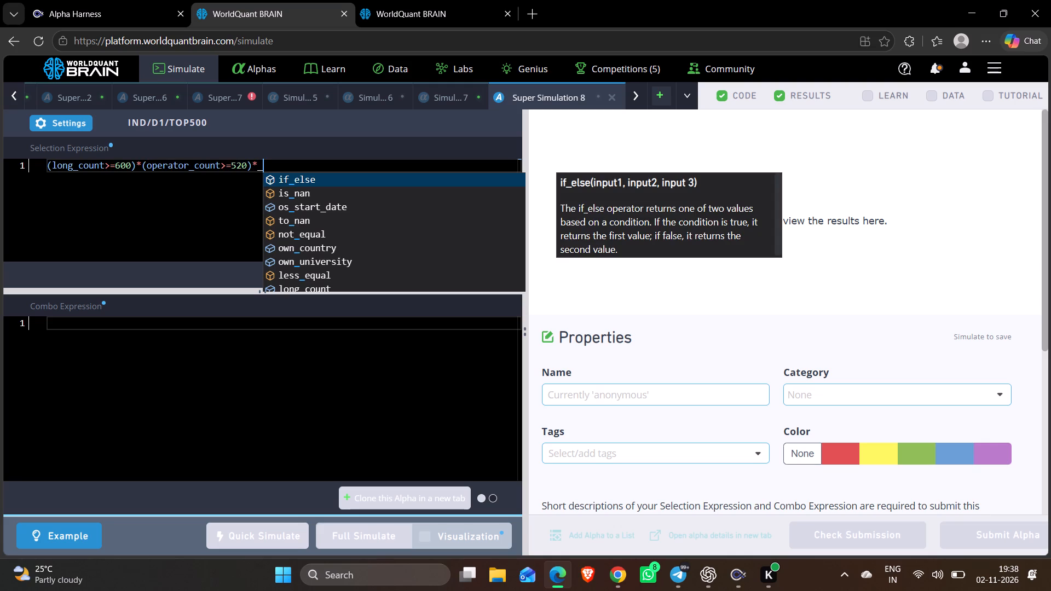
{"action": "key", "text": "BackSpace"}
{"action": "key", "text": "shift+parenleft"}
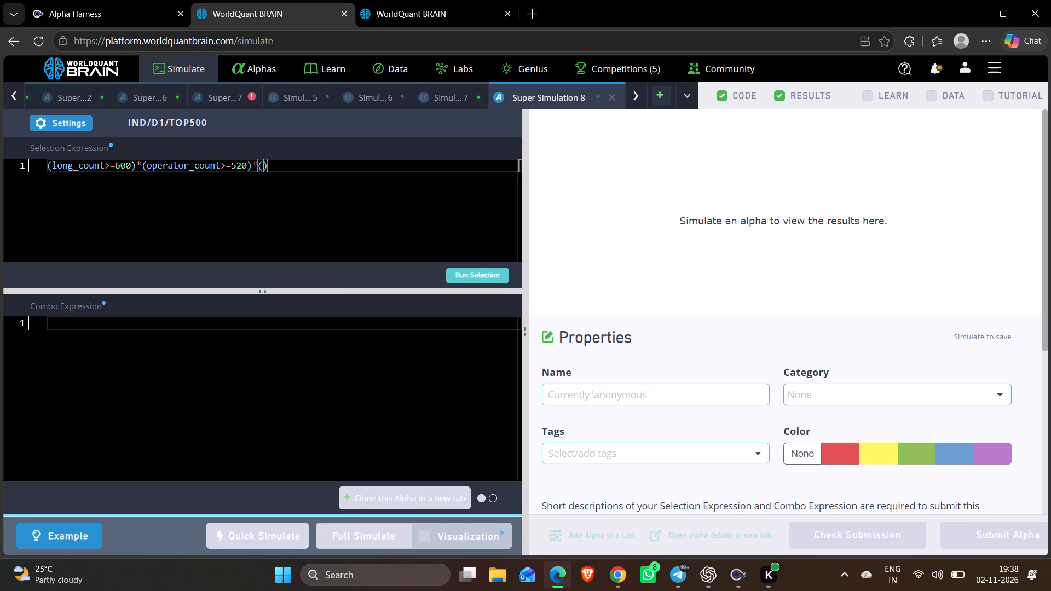
{"action": "type", "text": "1-"}
{"action": "key", "text": "p"}
{"action": "key", "text": "Down"}
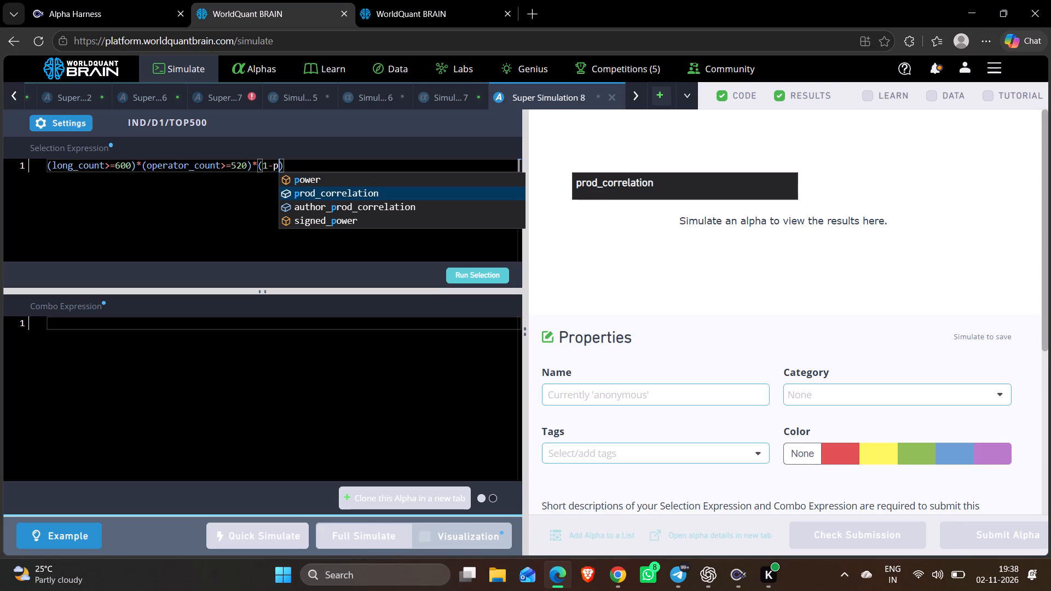
{"action": "key", "text": "Return"}
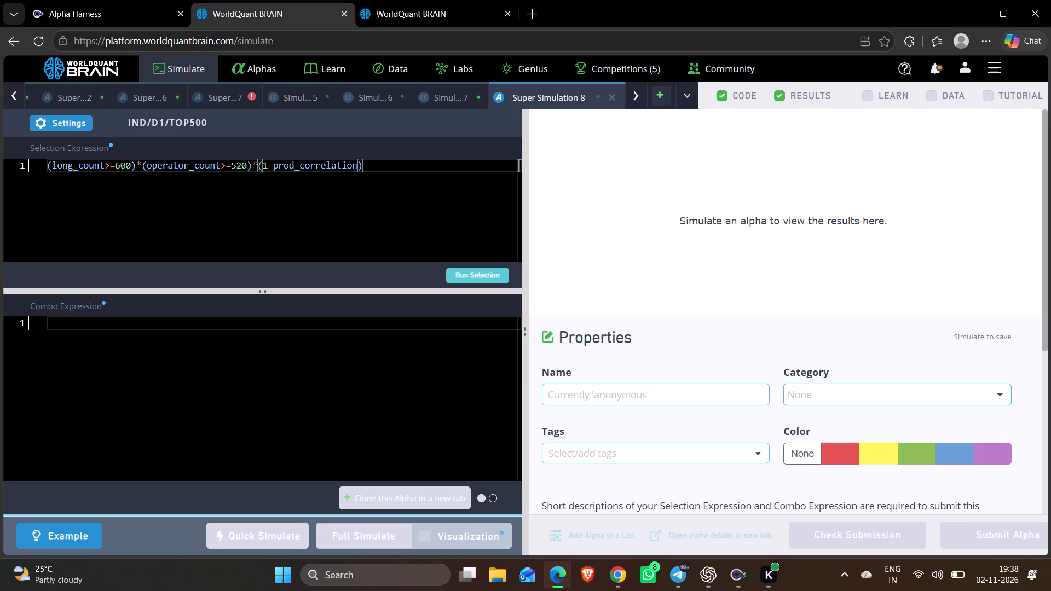
Enclose the (1-prod_correlation) factor of the selection expression in an additional pair of parentheses.
{"action": "left_click_drag", "start_coordinate": [259, 167], "coordinate": [363, 167]}
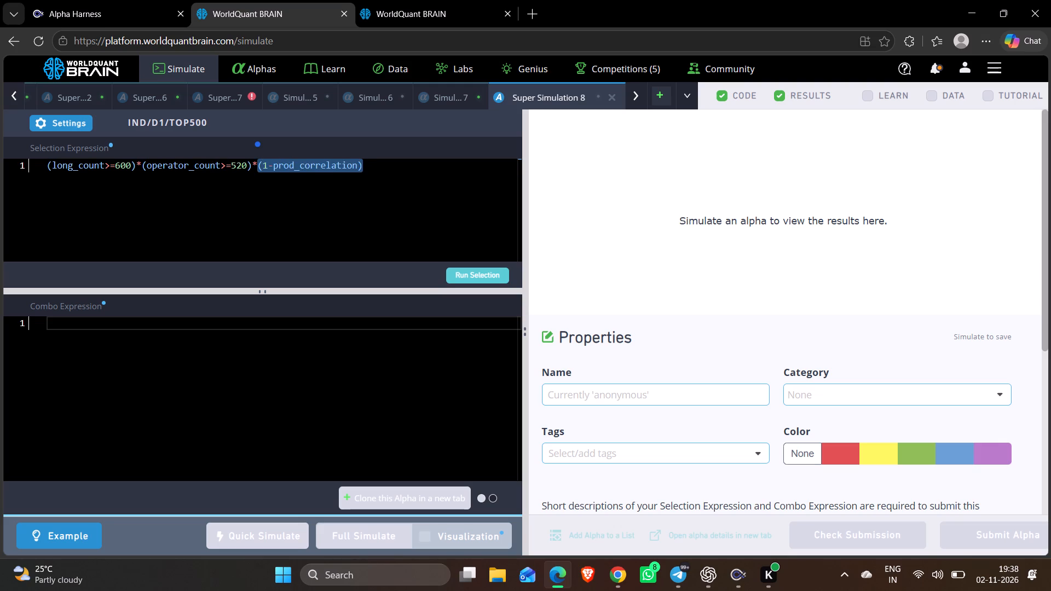
{"action": "left_click_drag", "start_coordinate": [363, 167], "coordinate": [364, 167]}
{"action": "key", "text": "shift+parenleft"}
{"action": "key", "text": "Left"}
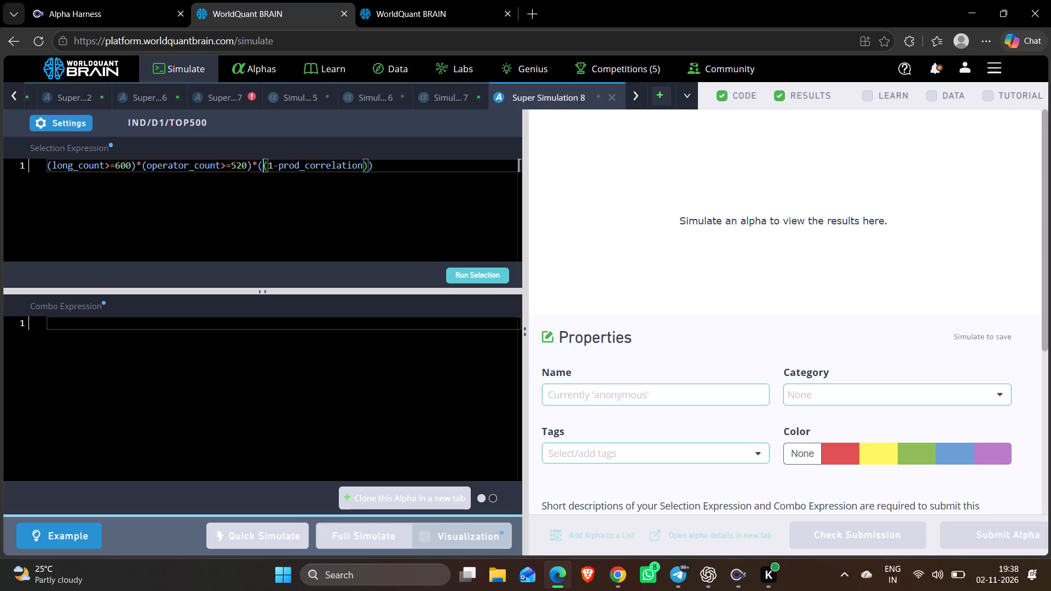
Add the threshold >=0.52 after (1-prod_correlation) within the outer parentheses and run the selection.
{"action": "key", "text": "Right"}
{"action": "key", "text": "Right"}
{"action": "key", "text": "Right"}
{"action": "key", "text": "Right"}
{"action": "key", "text": "Right"}
{"action": "key", "text": "Right"}
{"action": "key", "text": "Right"}
{"action": "key", "text": "Right"}
{"action": "key", "text": "Right"}
{"action": "key", "text": "Right"}
{"action": "key", "text": "Right"}
{"action": "key", "text": "Right"}
{"action": "key", "text": "Right"}
{"action": "key", "text": "Right"}
{"action": "key", "text": "Right"}
{"action": "key", "text": "Right"}
{"action": "key", "text": "Right"}
{"action": "key", "text": "Right"}
{"action": "key", "text": "Right"}
{"action": "key", "text": "Right"}
{"action": "type", "text": ">=0."}
{"action": "key", "text": "7"}
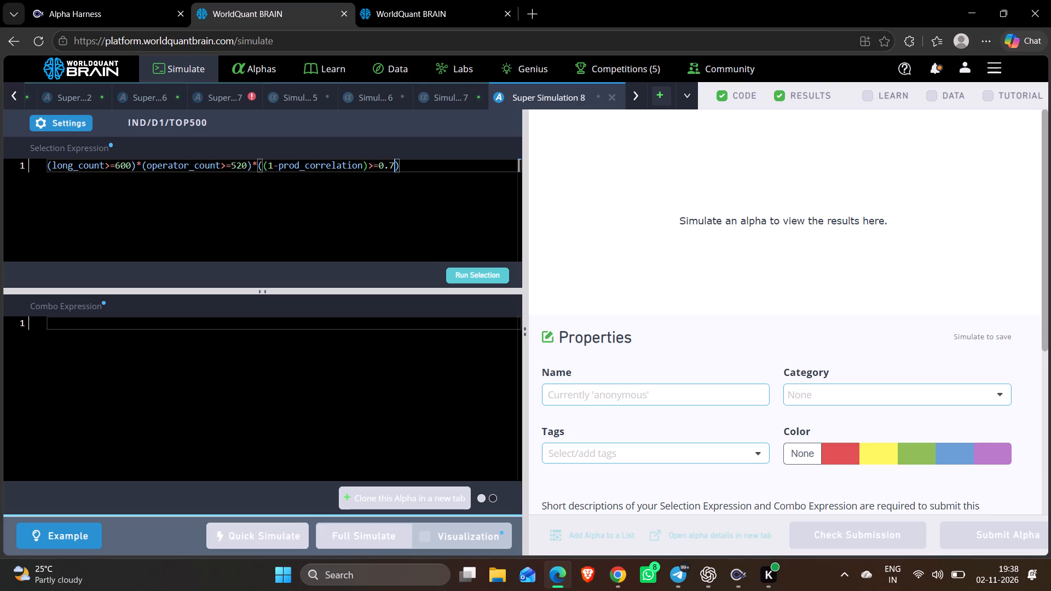
{"action": "key", "text": "BackSpace"}
{"action": "key", "text": "5"}
{"action": "key", "text": "BackSpace"}
{"action": "type", "text": "52"}
{"action": "left_click", "coordinate": [459, 268]}
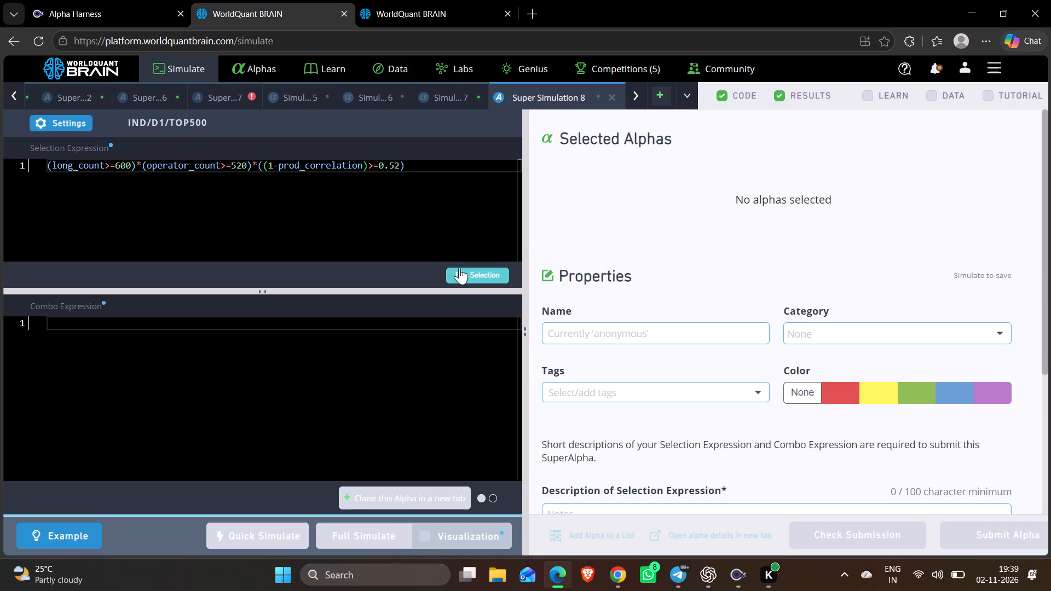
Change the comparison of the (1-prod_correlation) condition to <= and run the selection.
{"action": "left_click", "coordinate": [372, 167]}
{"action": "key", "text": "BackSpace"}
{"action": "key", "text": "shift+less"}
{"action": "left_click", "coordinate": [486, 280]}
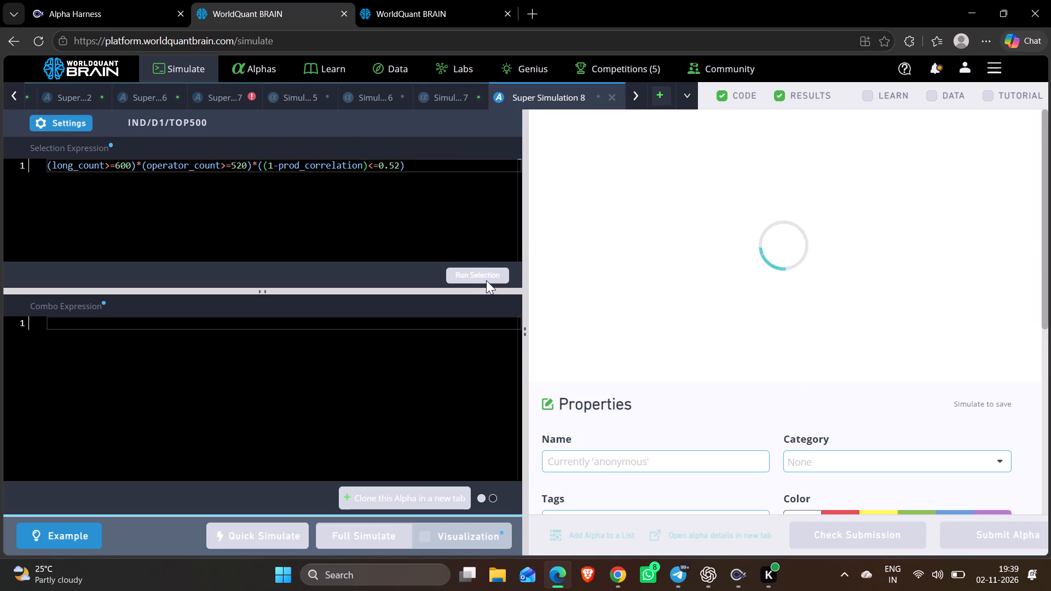
Change the operator_count condition to operator_count<=520 and run the selection.
{"action": "left_click", "coordinate": [226, 167]}
{"action": "key", "text": "BackSpace"}
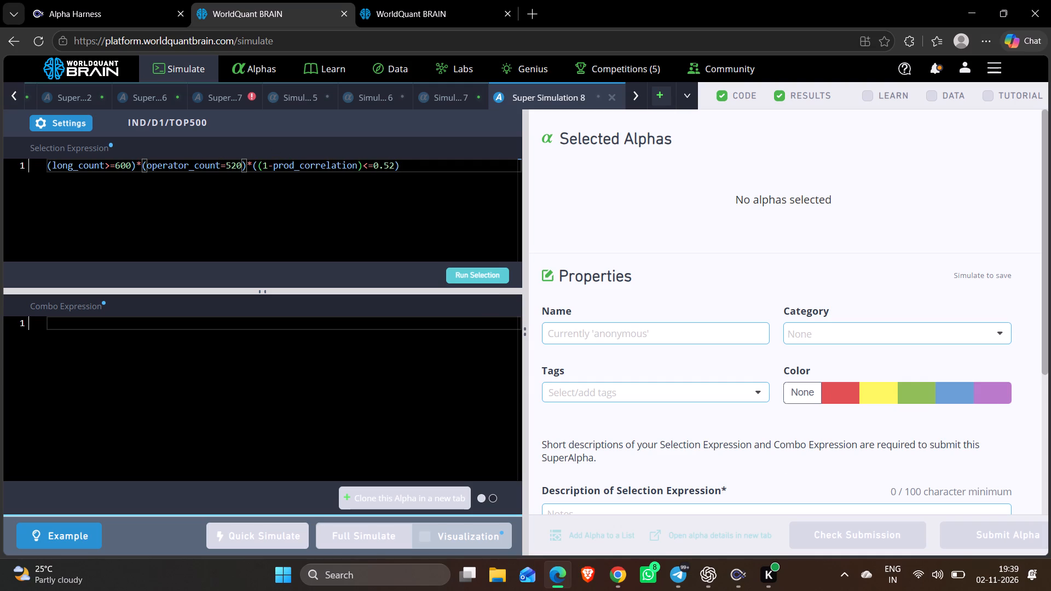
{"action": "key", "text": "shift+less"}
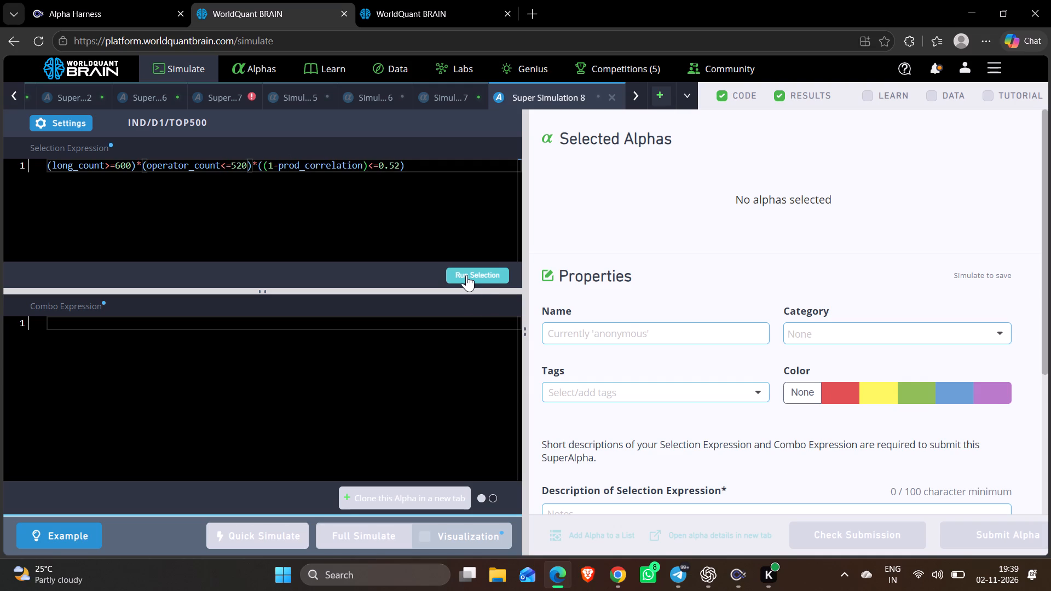
{"action": "left_click", "coordinate": [466, 275]}
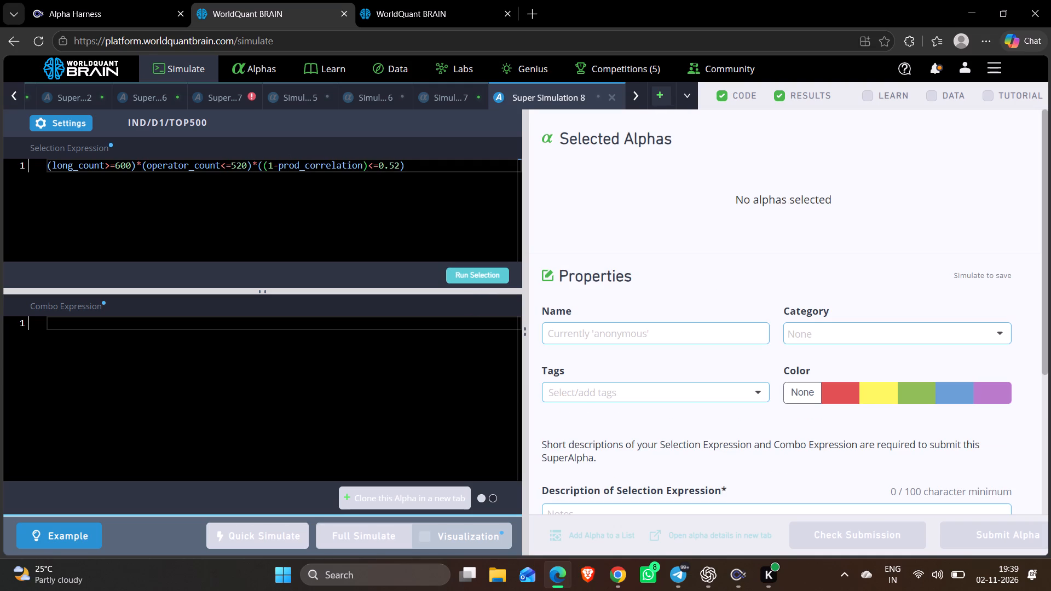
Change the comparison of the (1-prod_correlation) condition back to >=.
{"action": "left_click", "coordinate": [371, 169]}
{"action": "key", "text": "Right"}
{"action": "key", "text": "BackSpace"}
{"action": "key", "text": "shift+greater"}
Change the long_count condition to long_count<=600 and run the selection.
{"action": "left_click", "coordinate": [111, 159]}
{"action": "key", "text": "BackSpace"}
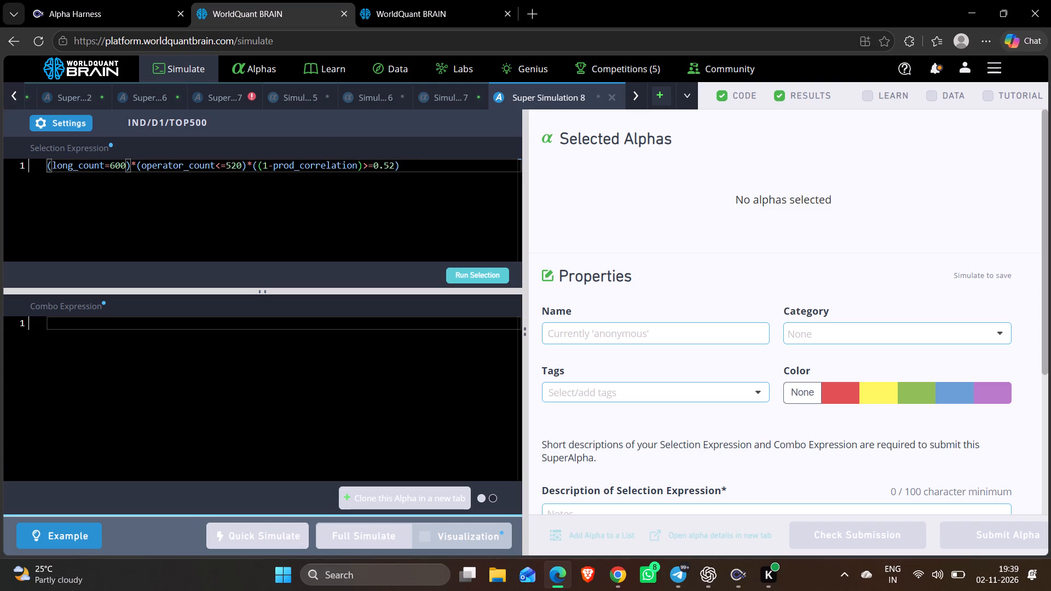
{"action": "key", "text": "shift+less"}
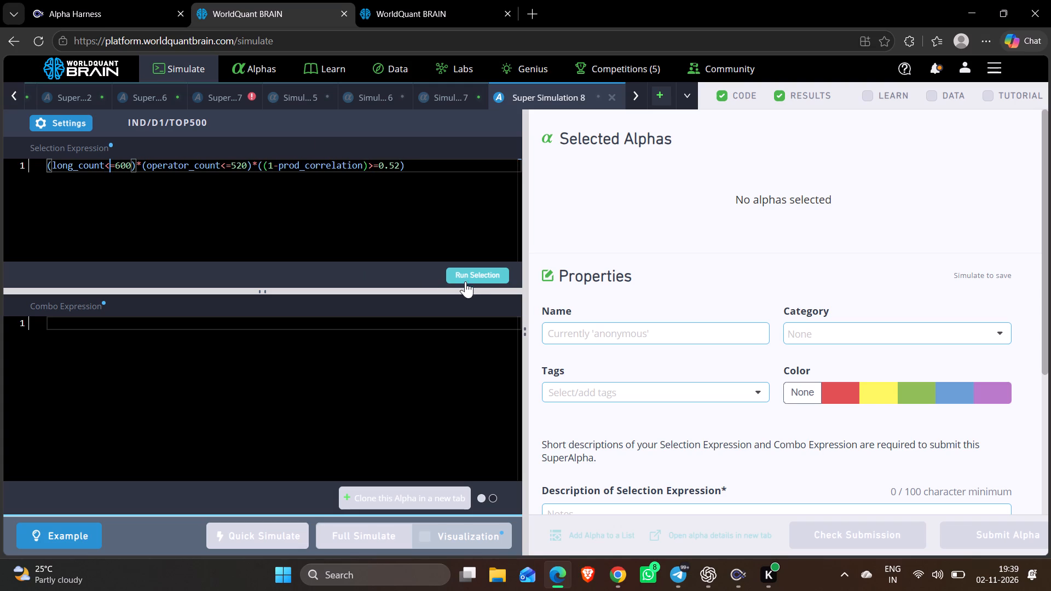
{"action": "left_click", "coordinate": [466, 274]}
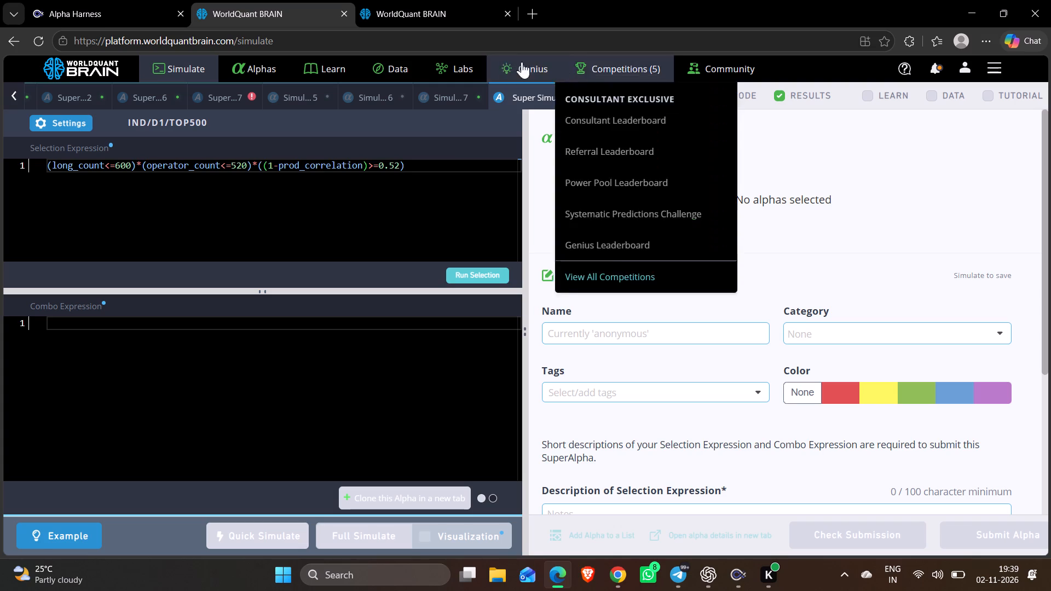
Open the Consultant Leaderboard and filter it by another consultant's user ID to examine their statistics.
{"action": "left_click", "coordinate": [610, 114]}
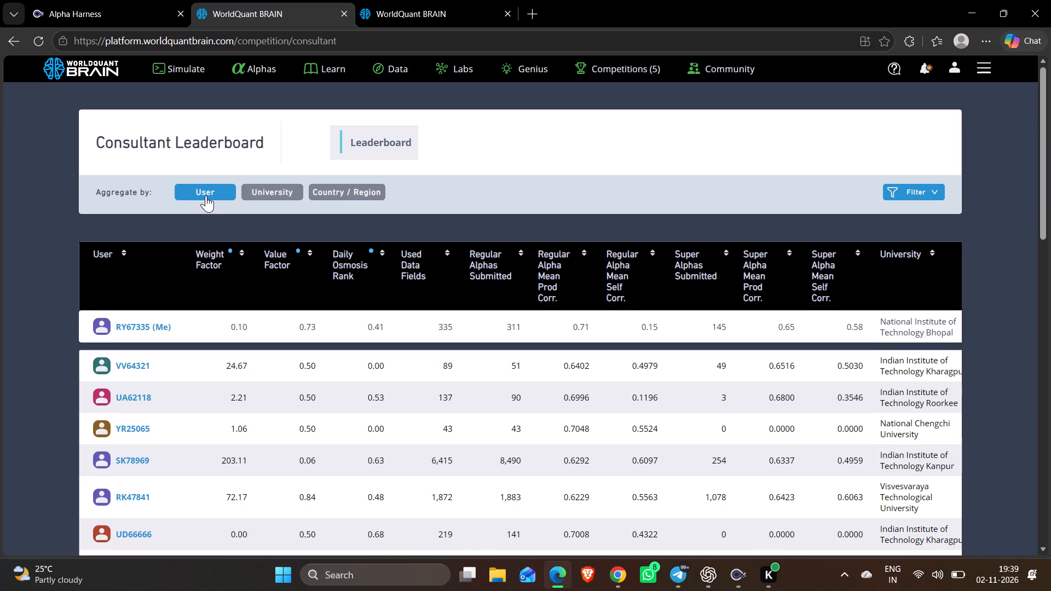
{"action": "left_click", "coordinate": [910, 191]}
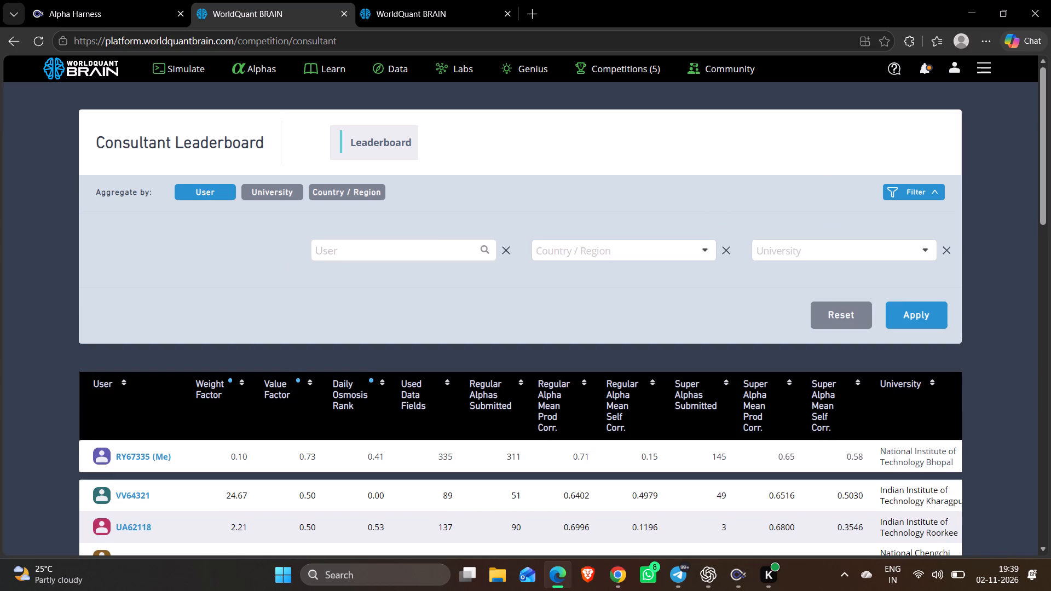
{"action": "left_click", "coordinate": [339, 257]}
{"action": "type", "text": "r,"}
{"action": "key", "text": "BackSpace"}
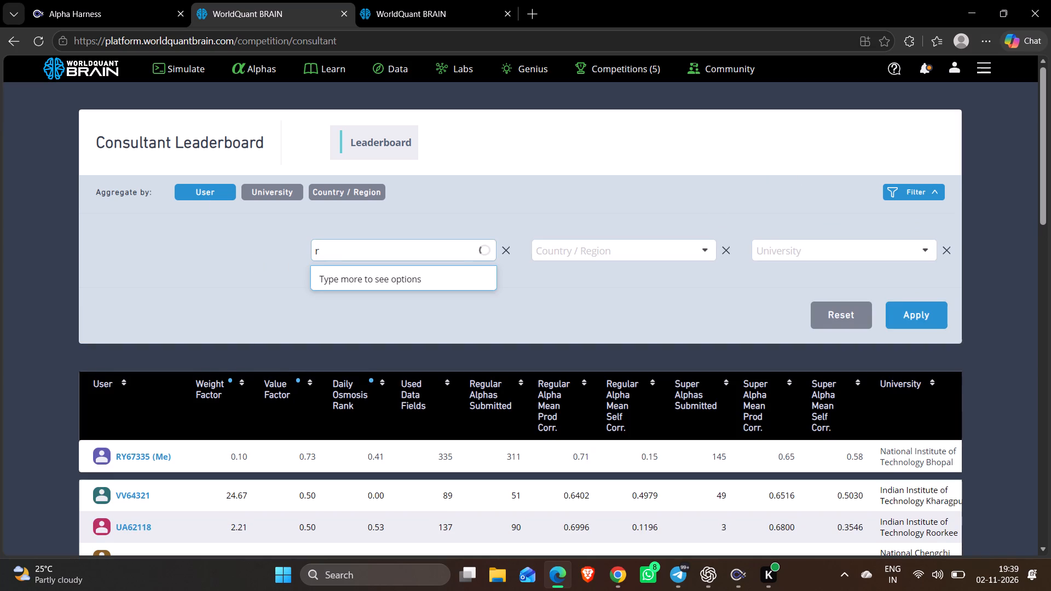
{"action": "key", "text": "m"}
{"action": "key", "text": "9"}
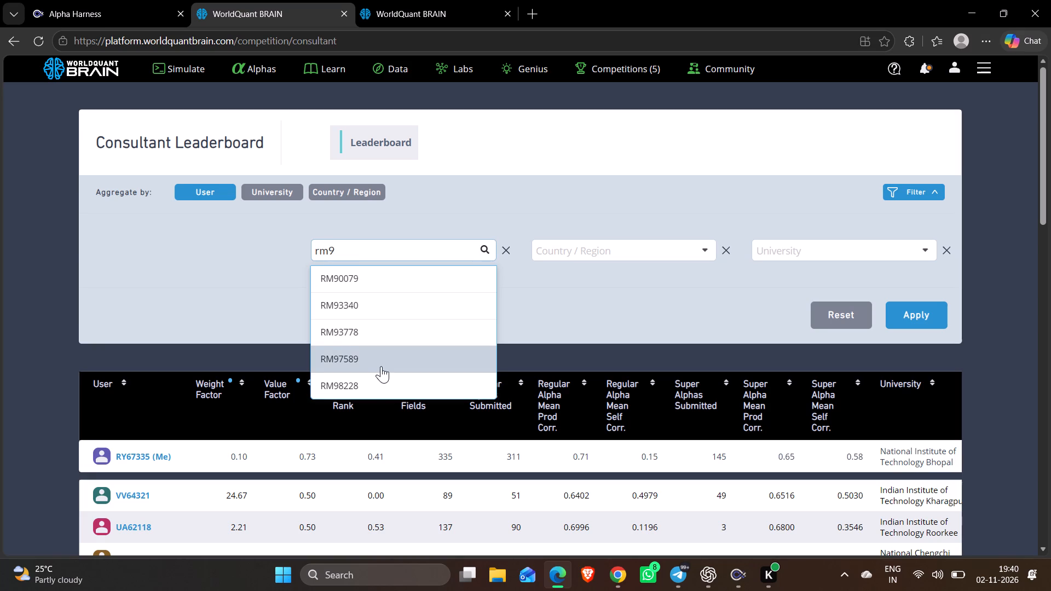
{"action": "left_click", "coordinate": [374, 385]}
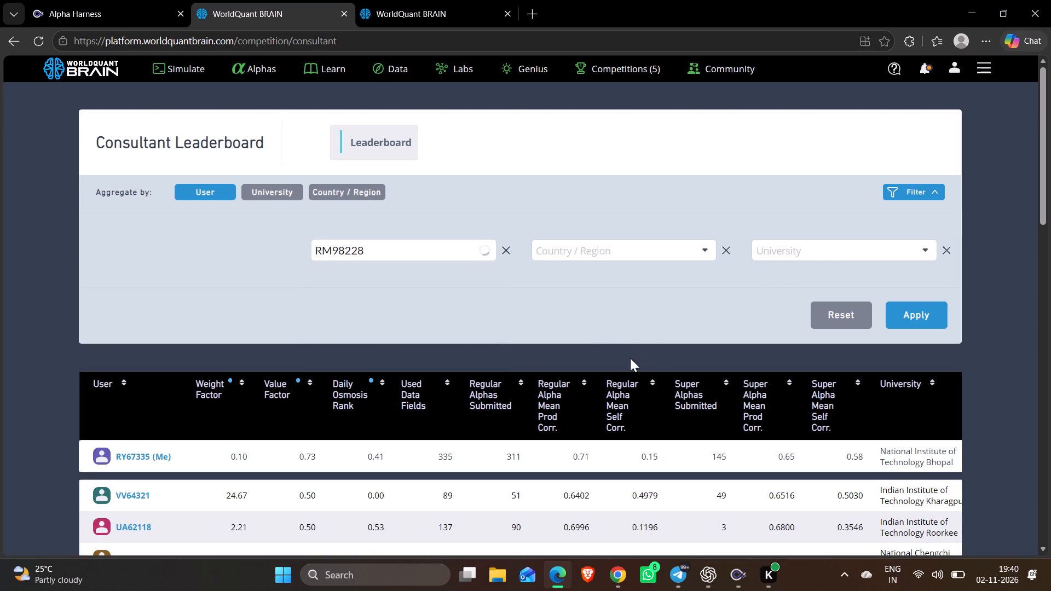
{"action": "left_click", "coordinate": [894, 309]}
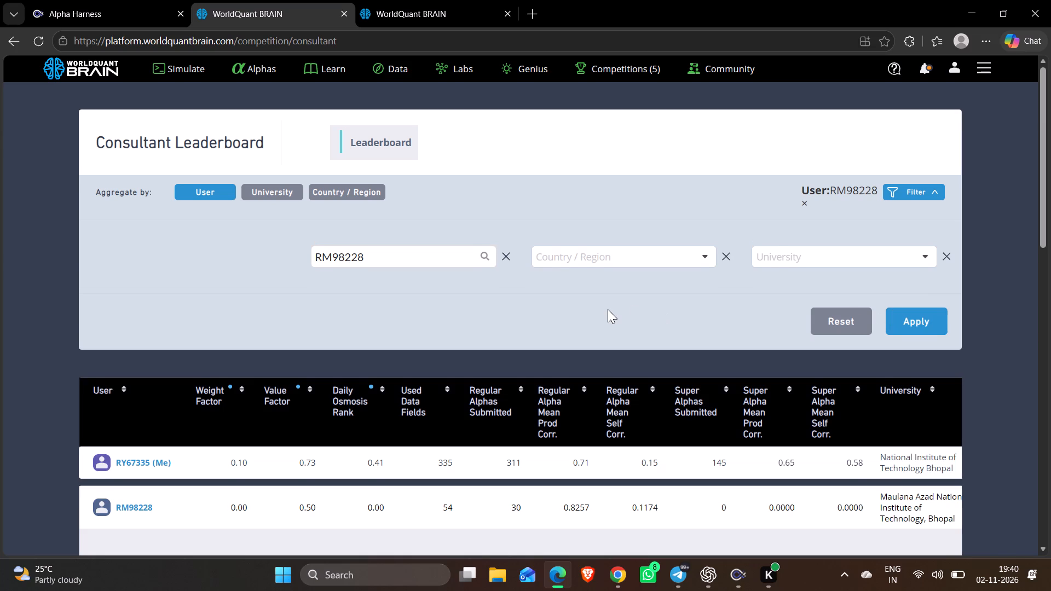
{"action": "scroll", "coordinate": [608, 309], "scroll_direction": "down", "scroll_amount": 2}
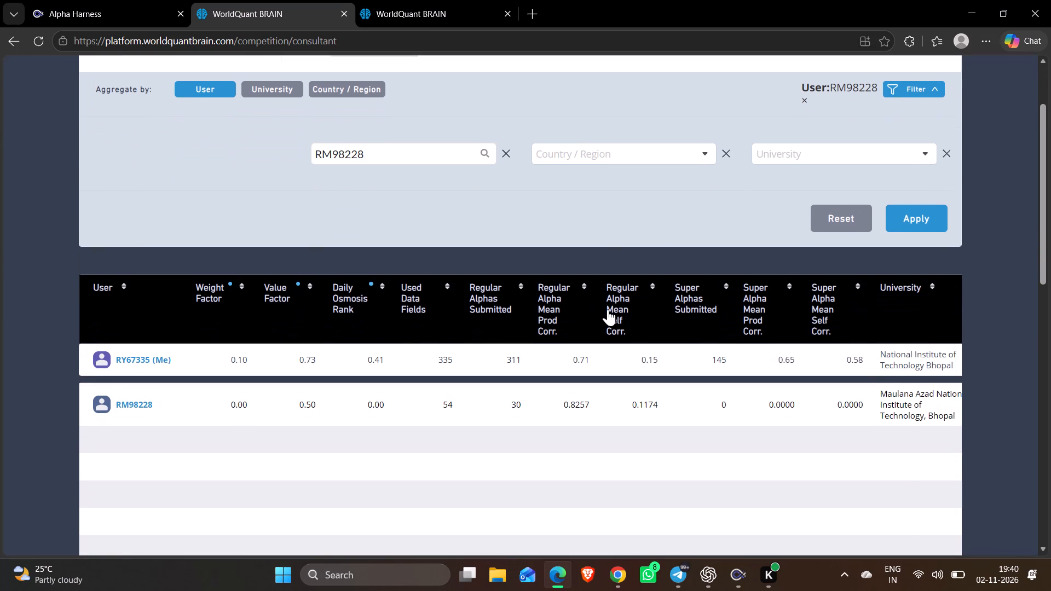
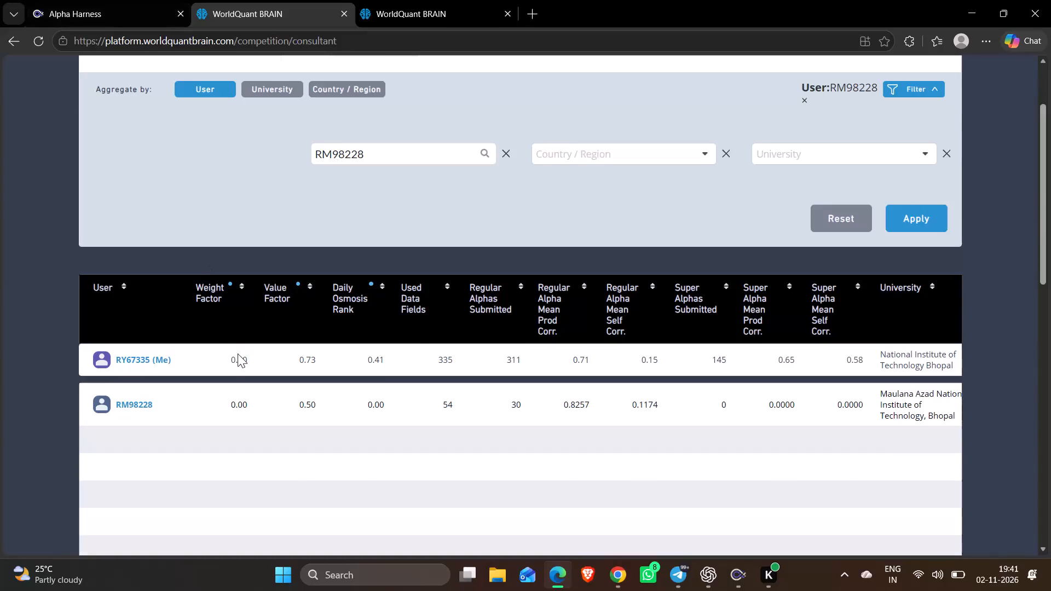
Leave the leaderboard for the Simulate page and sign in again with the prefilled account credentials.
{"action": "scroll", "coordinate": [238, 354], "scroll_direction": "up", "scroll_amount": 9}
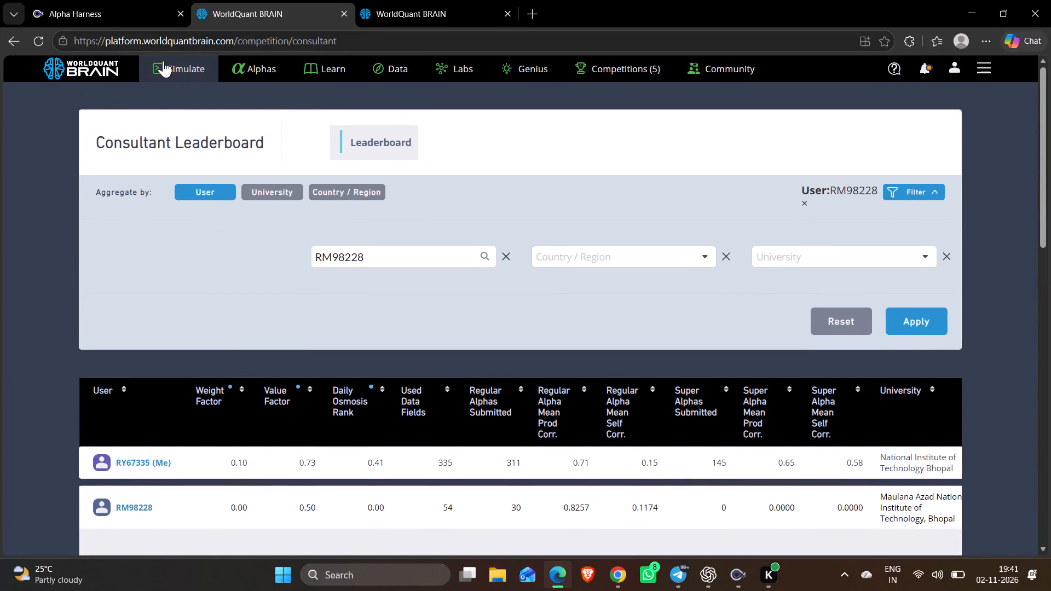
{"action": "left_click", "coordinate": [163, 61]}
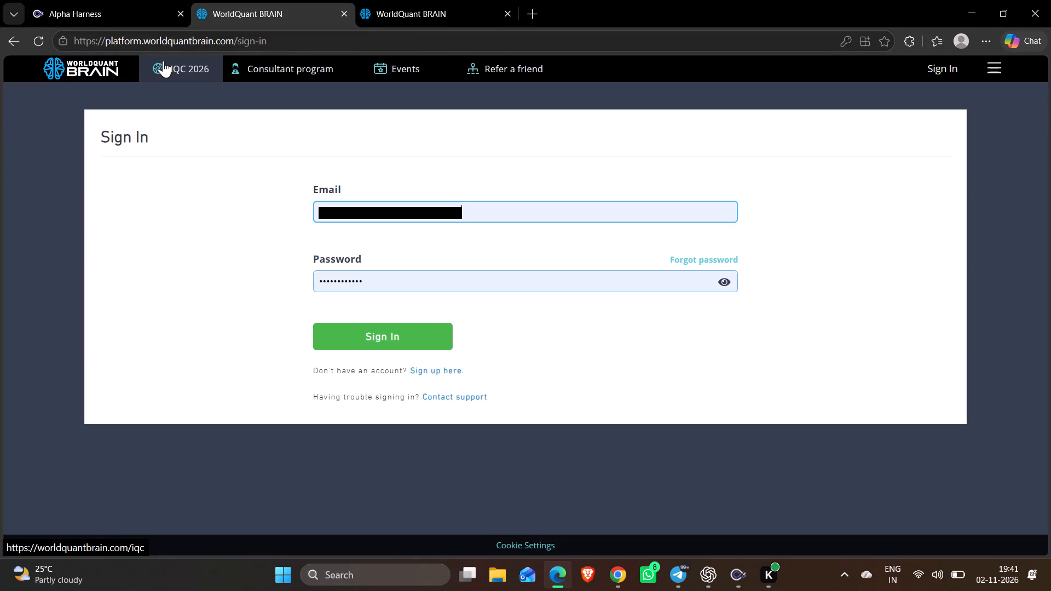
{"action": "left_click", "coordinate": [401, 331]}
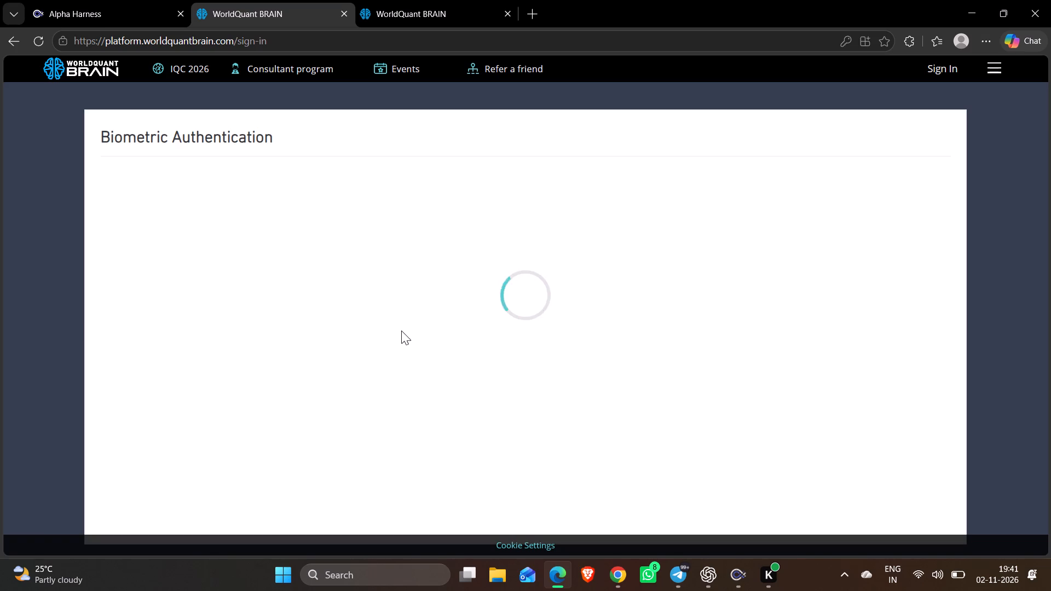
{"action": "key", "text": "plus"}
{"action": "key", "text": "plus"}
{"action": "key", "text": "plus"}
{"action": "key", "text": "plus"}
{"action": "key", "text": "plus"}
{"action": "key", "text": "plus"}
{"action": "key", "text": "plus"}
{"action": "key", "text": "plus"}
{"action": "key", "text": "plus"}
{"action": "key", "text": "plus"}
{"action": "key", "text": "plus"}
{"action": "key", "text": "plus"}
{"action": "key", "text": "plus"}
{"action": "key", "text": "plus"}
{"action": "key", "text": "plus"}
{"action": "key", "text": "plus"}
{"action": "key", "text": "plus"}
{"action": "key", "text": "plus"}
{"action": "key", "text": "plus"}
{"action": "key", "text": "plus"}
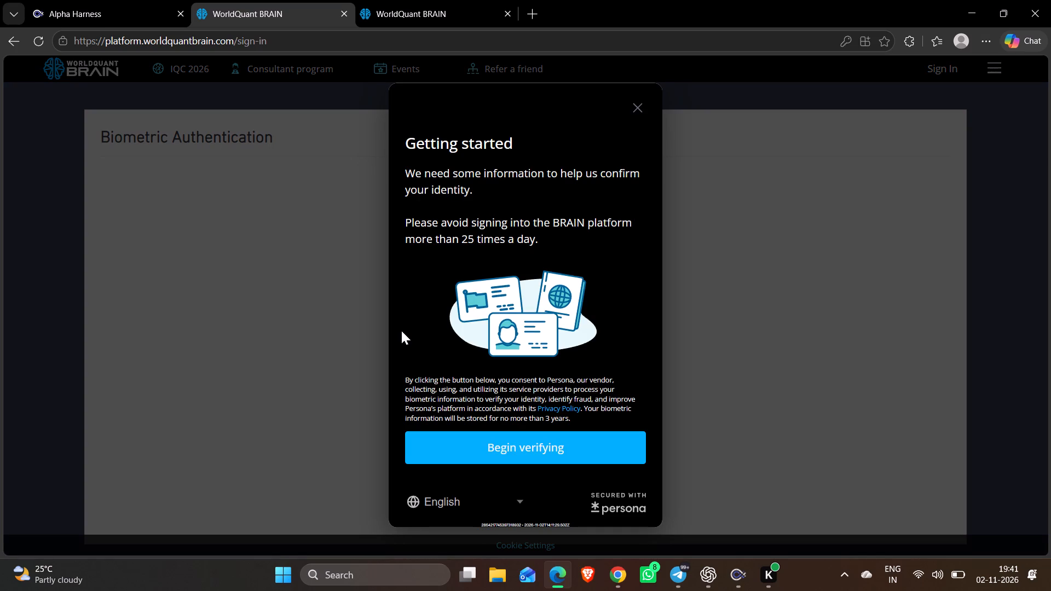
Complete the Persona biometric identity verification on this device by capturing the face with the camera.
{"action": "left_click", "coordinate": [566, 441]}
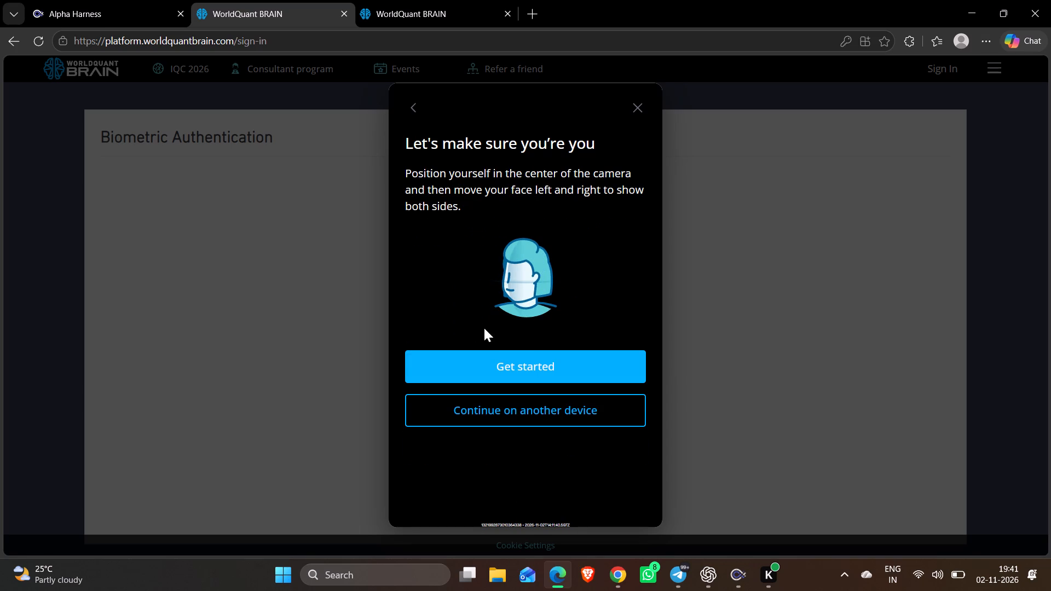
{"action": "left_click", "coordinate": [493, 356]}
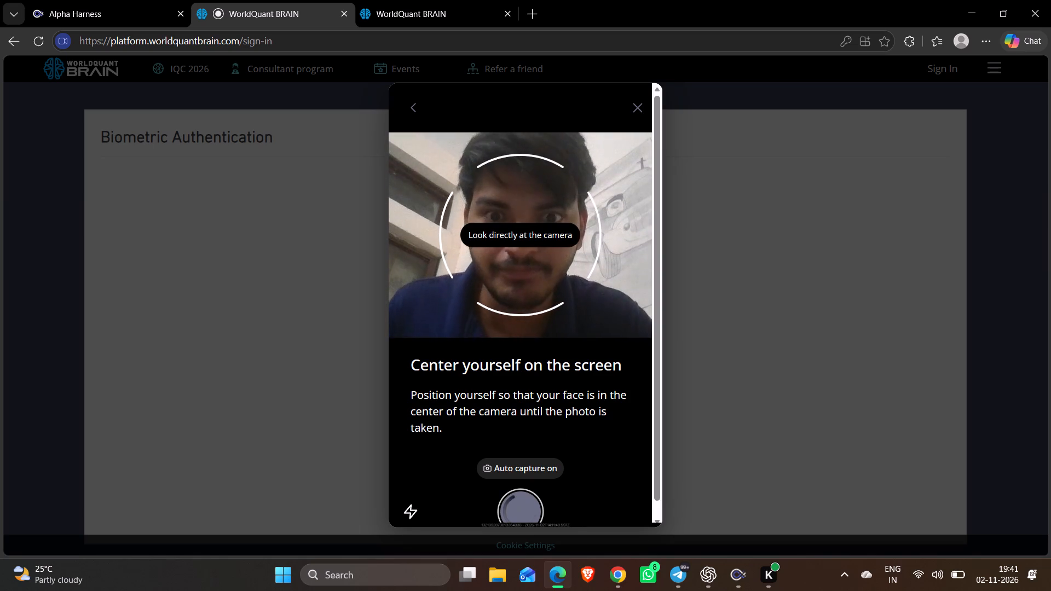
{"action": "left_click", "coordinate": [529, 505]}
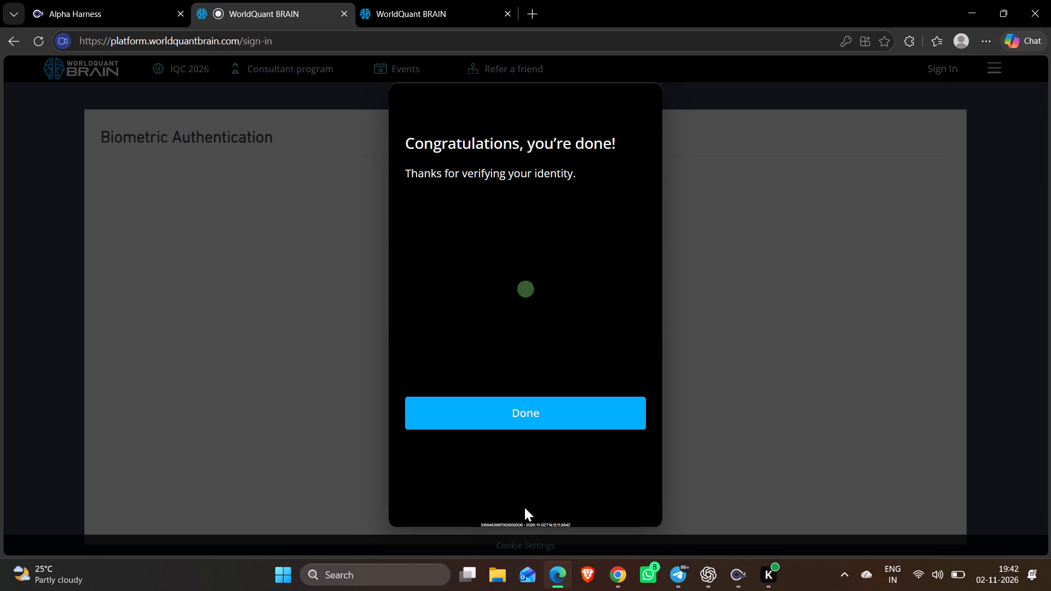
{"action": "left_click", "coordinate": [518, 408]}
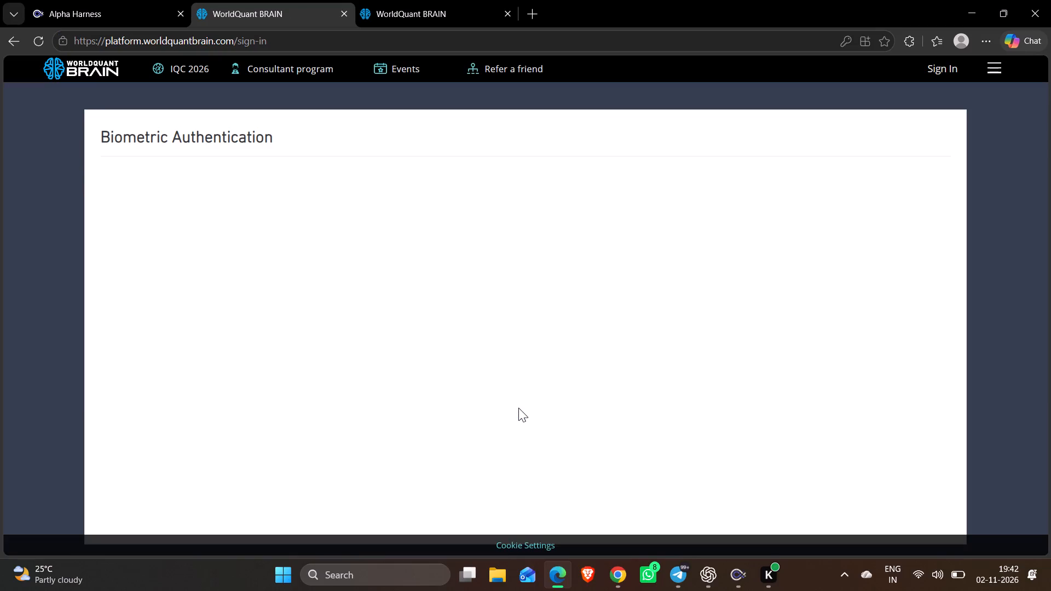
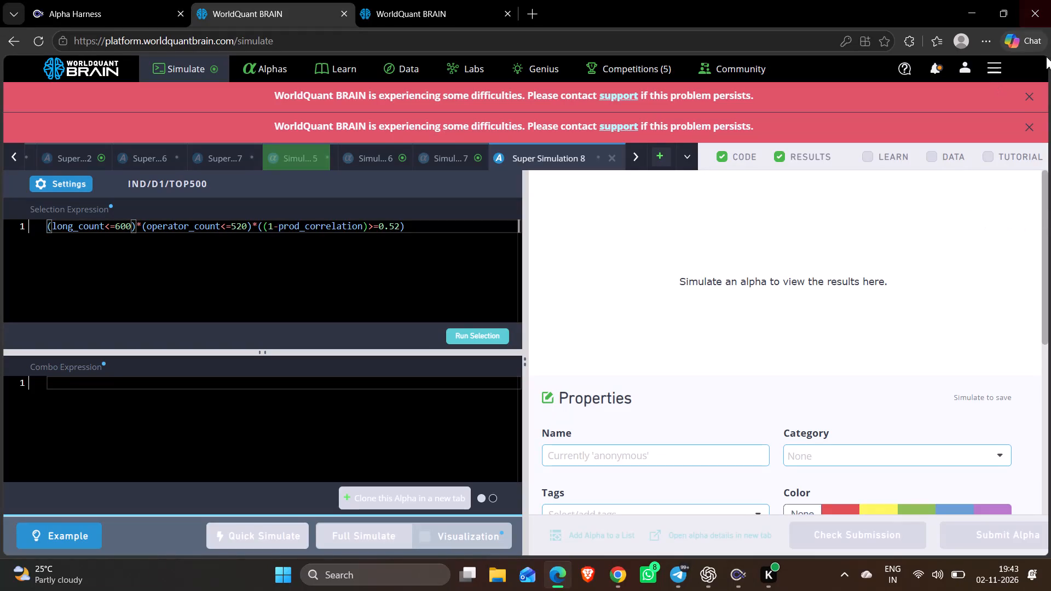
Dismiss the two platform error banners above the simulation workspace.
{"action": "left_click", "coordinate": [1029, 92]}
{"action": "left_click", "coordinate": [1029, 92]}
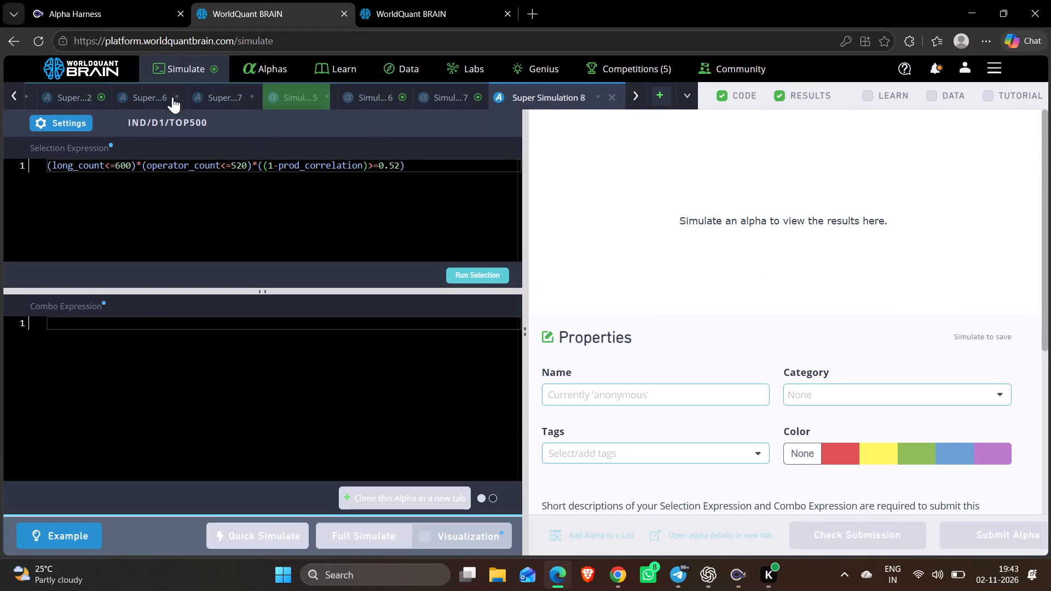
For Simulation 7, reveal the test period, view the IS period results and run the submission check.
{"action": "left_click", "coordinate": [452, 87]}
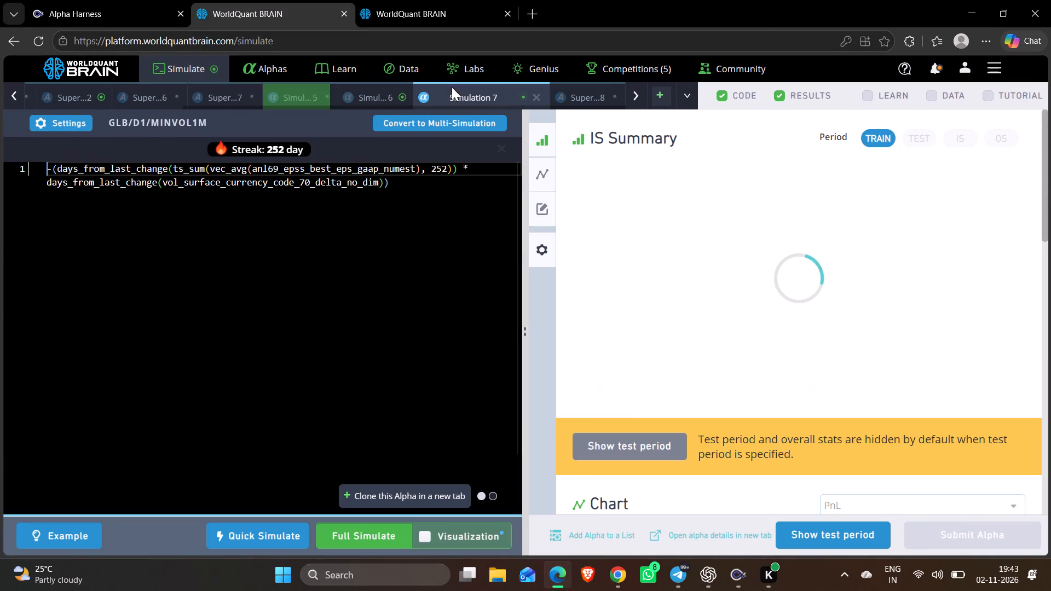
{"action": "left_click", "coordinate": [804, 530]}
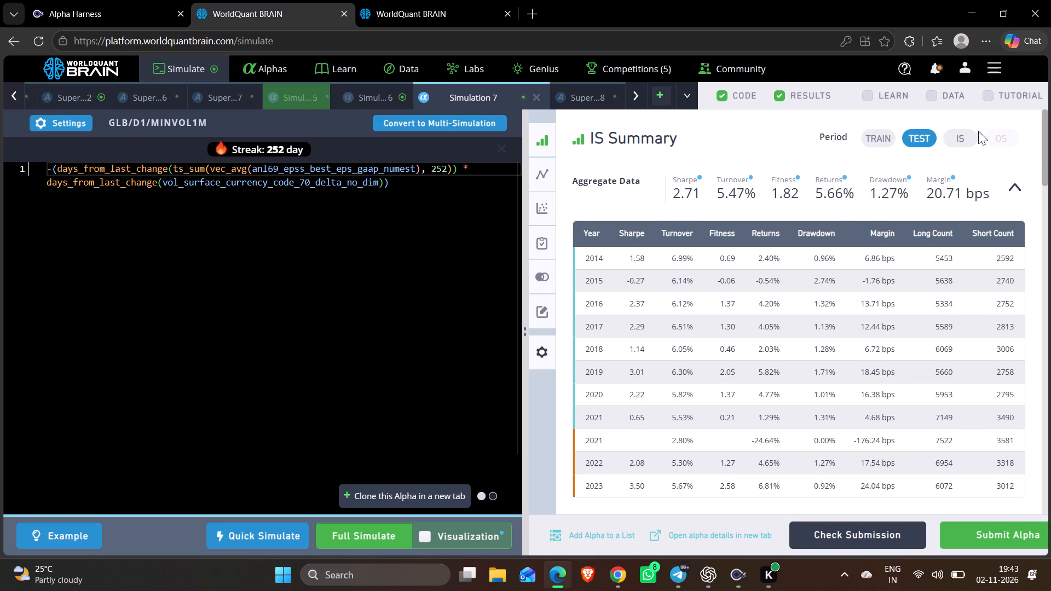
{"action": "left_click", "coordinate": [963, 135]}
{"action": "scroll", "coordinate": [773, 316], "scroll_direction": "down", "scroll_amount": 9}
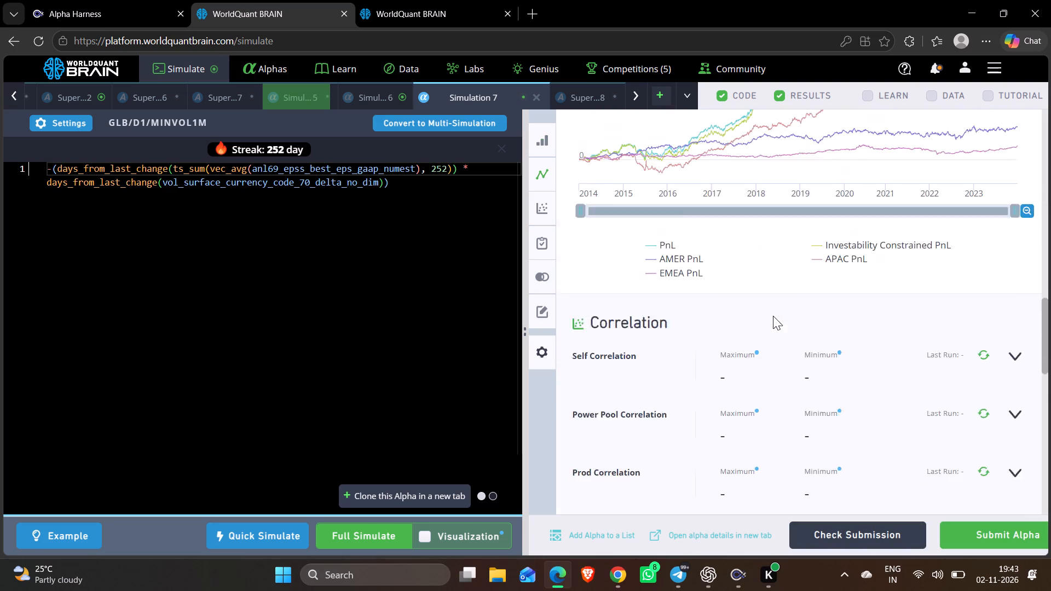
{"action": "scroll", "coordinate": [773, 316], "scroll_direction": "down", "scroll_amount": 2}
{"action": "left_click", "coordinate": [880, 525]}
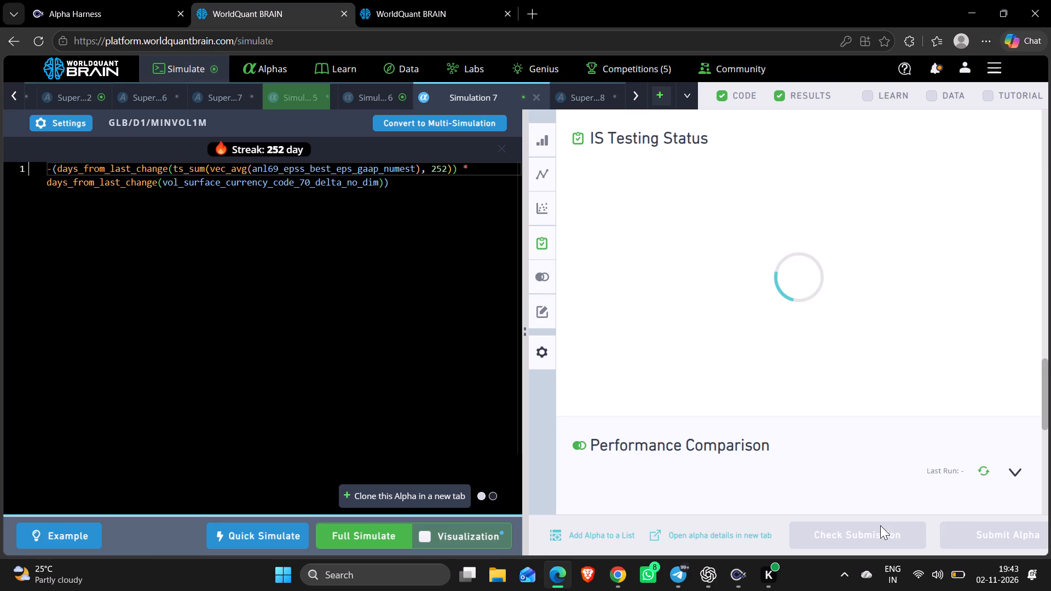
In Super Simulation 8, remove the operator_count condition, leaving the selection expression (long_count<=600)*((1-prod_correlation)>=0.52).
{"action": "left_click", "coordinate": [584, 97]}
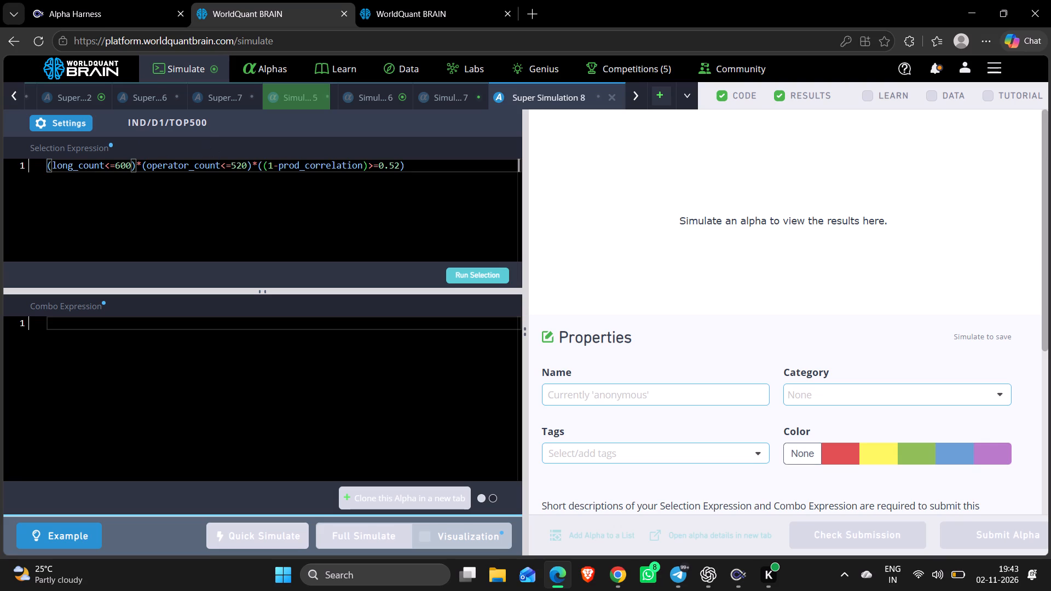
{"action": "scroll", "coordinate": [204, 189], "scroll_direction": "right", "scroll_amount": 1}
{"action": "scroll", "coordinate": [253, 169], "scroll_direction": "right", "scroll_amount": 1}
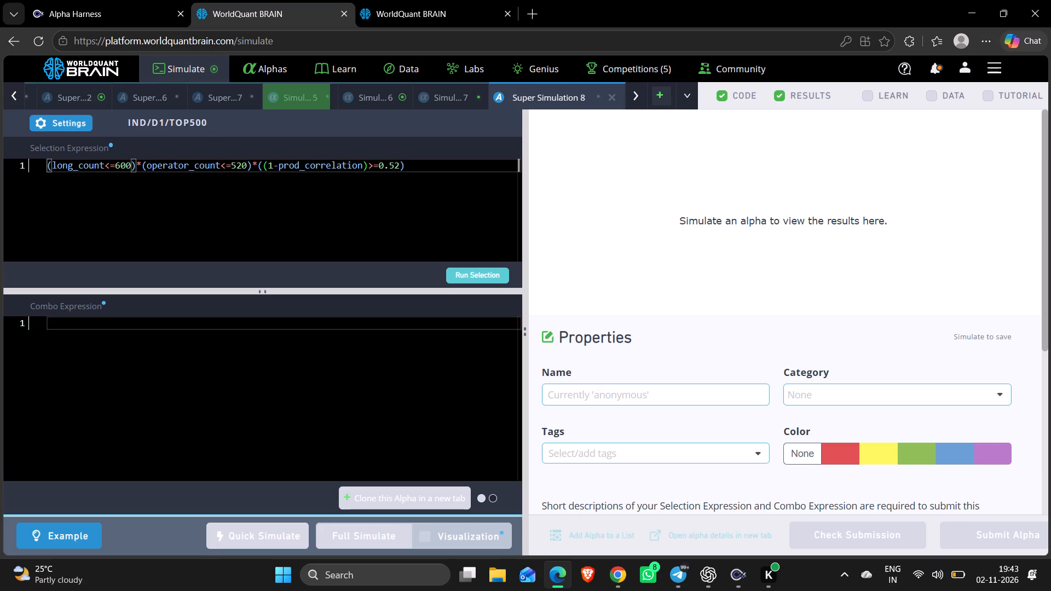
{"action": "left_click", "coordinate": [257, 168]}
{"action": "key", "text": "BackSpace"}
{"action": "key", "text": "BackSpace"}
{"action": "key", "text": "BackSpace"}
{"action": "key", "text": "BackSpace"}
{"action": "key", "text": "BackSpace"}
{"action": "key", "text": "BackSpace"}
{"action": "key", "text": "BackSpace"}
{"action": "key", "text": "BackSpace"}
{"action": "key", "text": "BackSpace"}
{"action": "key", "text": "BackSpace"}
{"action": "key", "text": "BackSpace"}
{"action": "key", "text": "BackSpace"}
{"action": "key", "text": "BackSpace"}
{"action": "key", "text": "BackSpace"}
{"action": "key", "text": "BackSpace"}
{"action": "key", "text": "BackSpace"}
{"action": "key", "text": "BackSpace"}
{"action": "key", "text": "BackSpace"}
{"action": "key", "text": "BackSpace"}
{"action": "key", "text": "BackSpace"}
{"action": "key", "text": "BackSpace"}
{"action": "key", "text": "BackSpace"}
{"action": "key", "text": "BackSpace"}
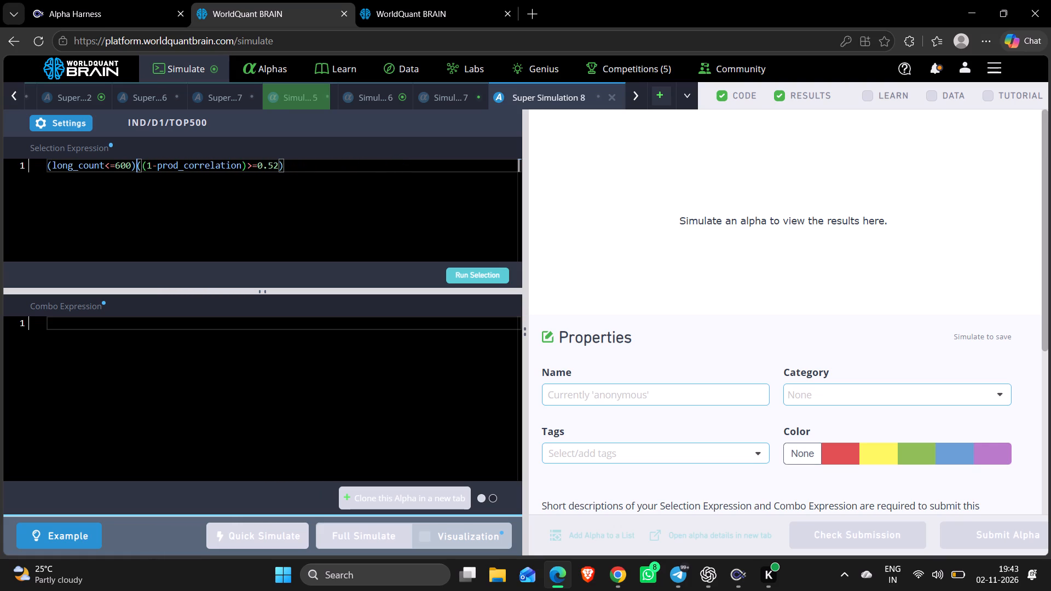
{"action": "key", "text": "asterisk"}
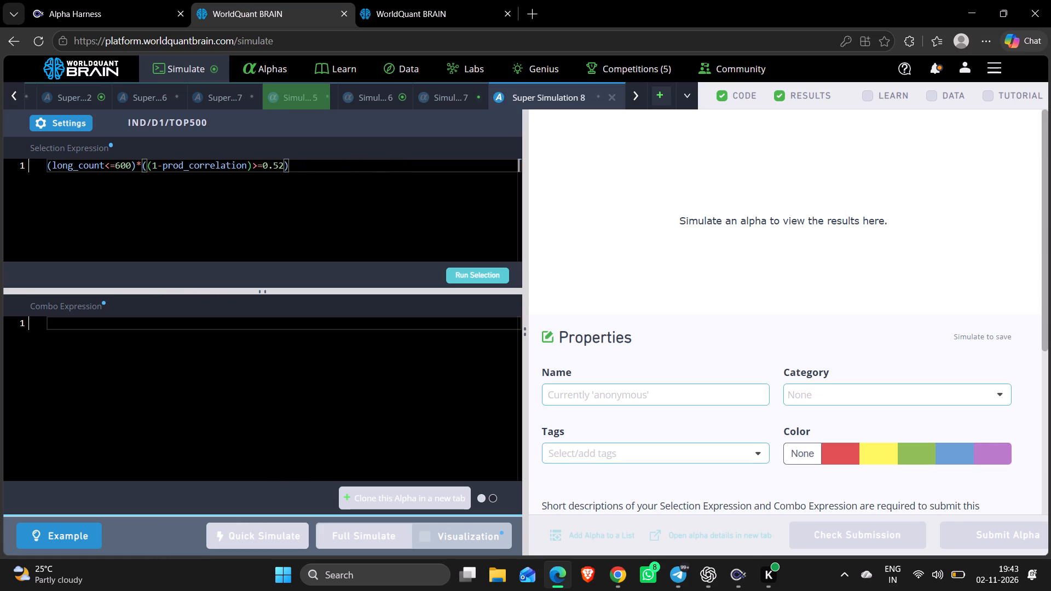
Run the selection for Super Simulation 8 with the shortened expression, and repeat the run once.
{"action": "left_click", "coordinate": [482, 276]}
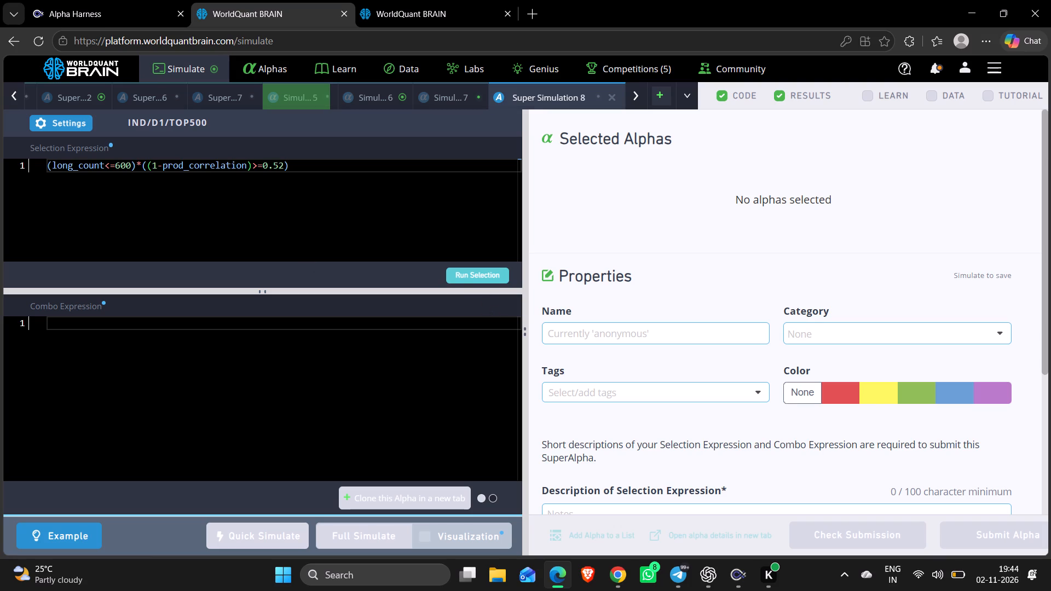
{"action": "left_click", "coordinate": [471, 278]}
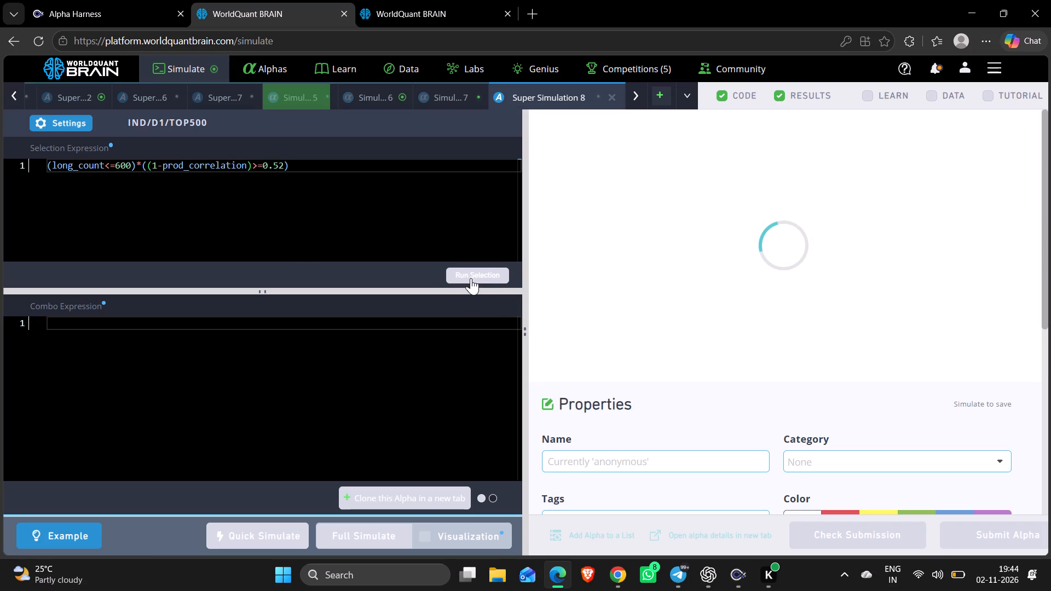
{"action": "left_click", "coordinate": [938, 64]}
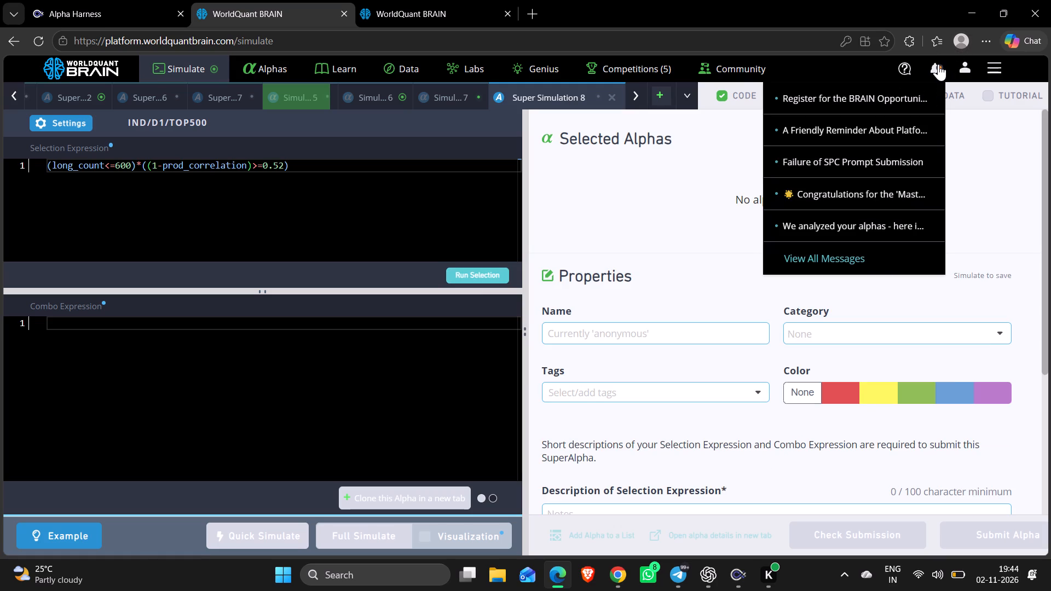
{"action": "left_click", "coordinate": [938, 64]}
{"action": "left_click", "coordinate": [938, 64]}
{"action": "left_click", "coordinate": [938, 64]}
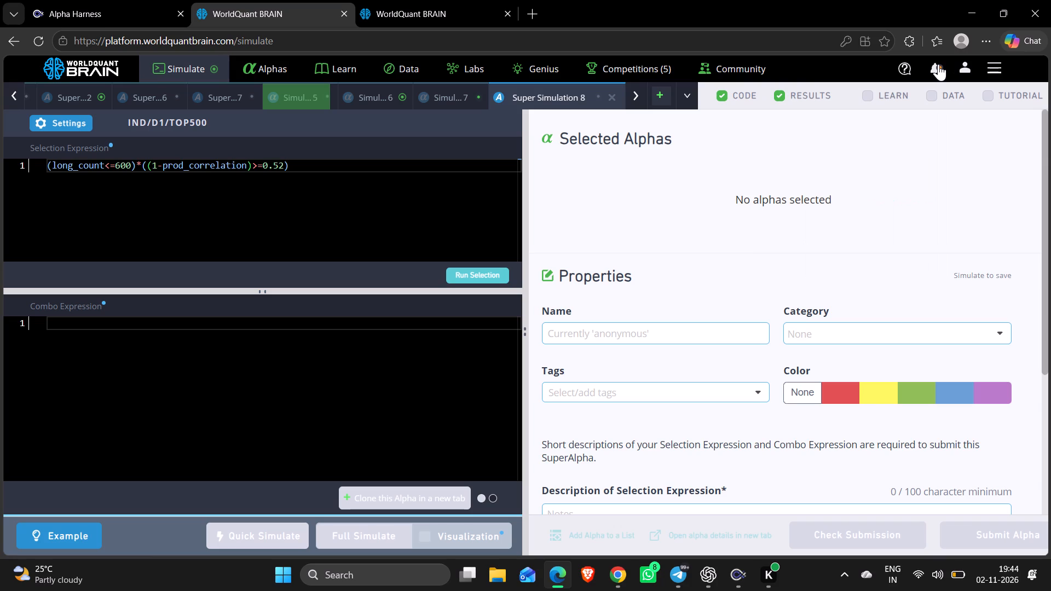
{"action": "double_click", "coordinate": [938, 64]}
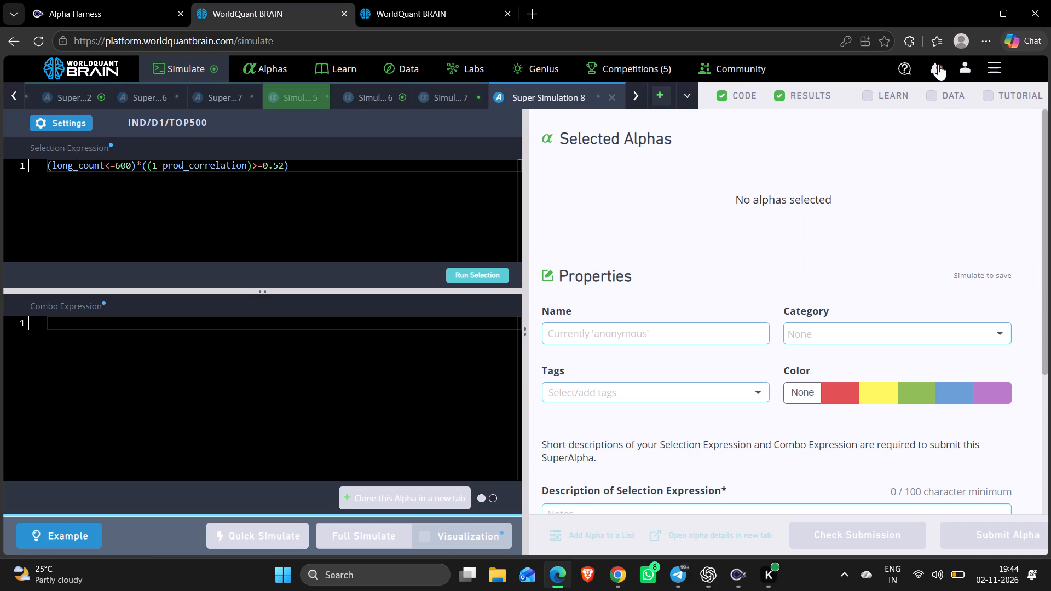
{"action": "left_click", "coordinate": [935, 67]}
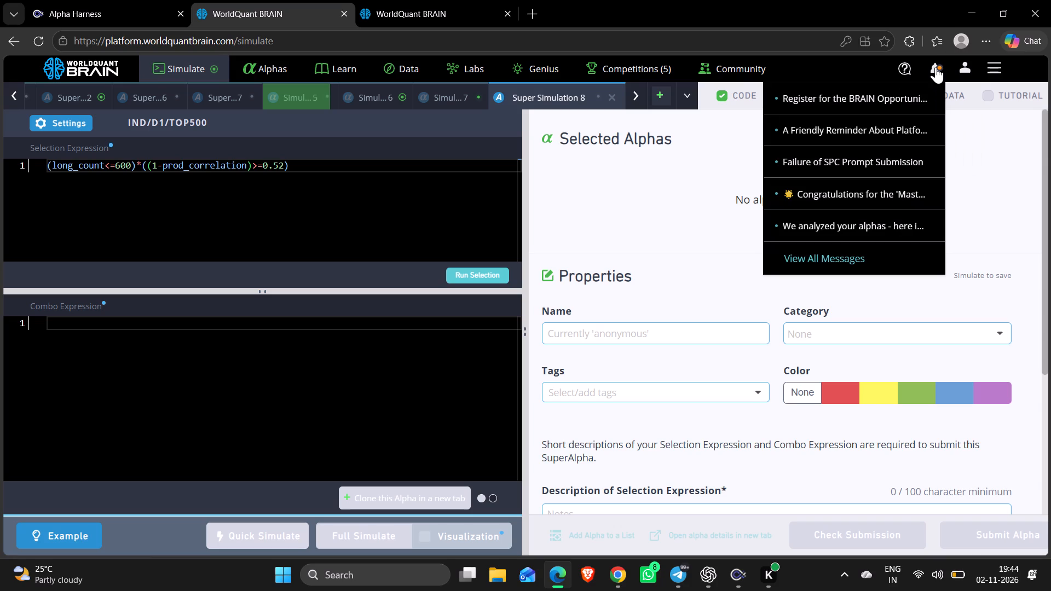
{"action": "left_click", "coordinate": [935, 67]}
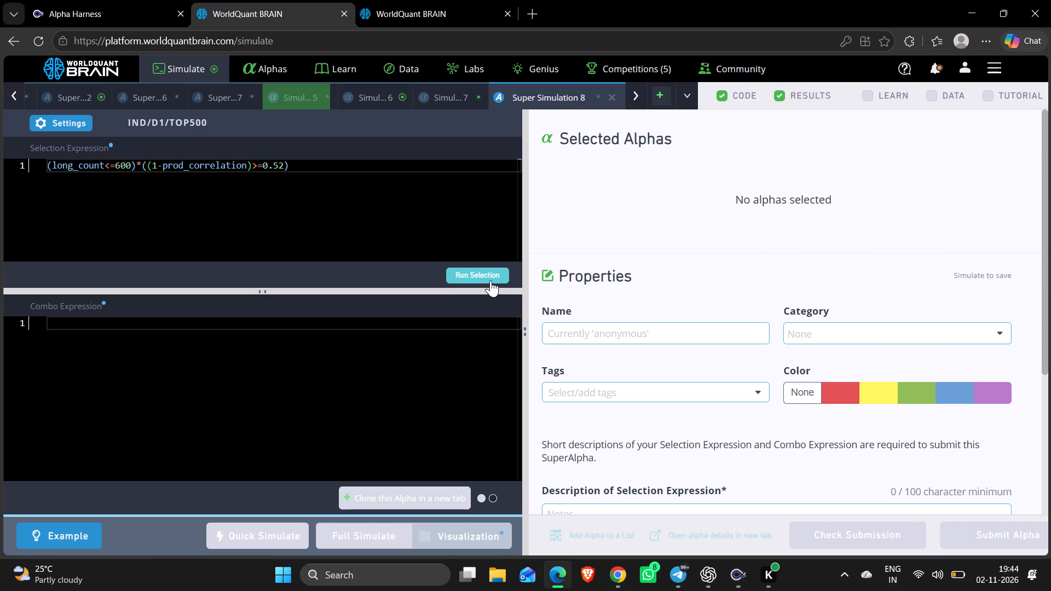
Run Super Simulation 8's selection once more with the same expression.
{"action": "left_click", "coordinate": [490, 280]}
For Simulation 6, reveal the test period, view the IS period results and run the submission check.
{"action": "left_click", "coordinate": [367, 105]}
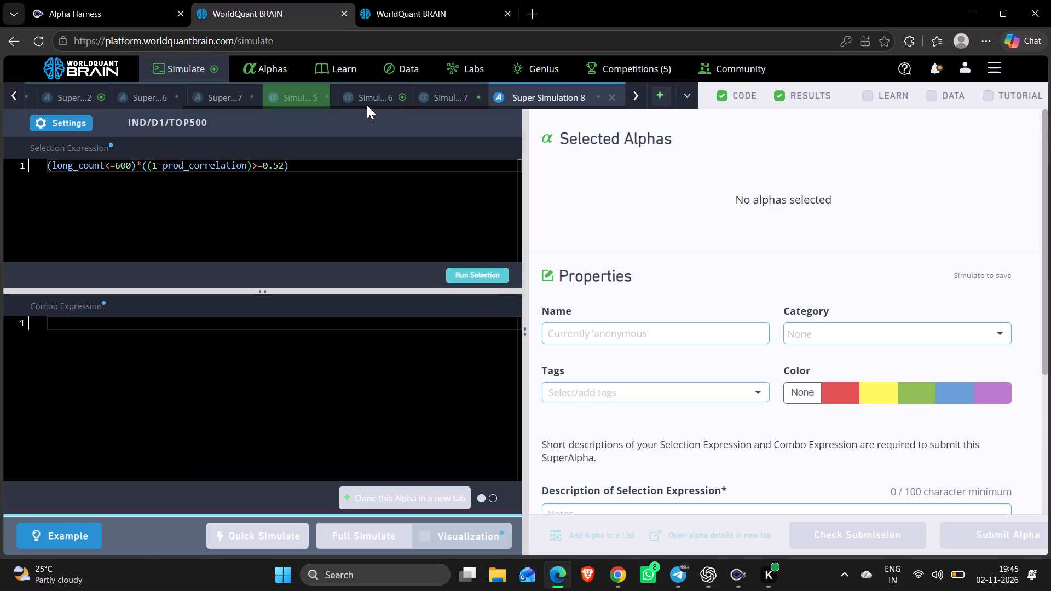
{"action": "left_click", "coordinate": [364, 99]}
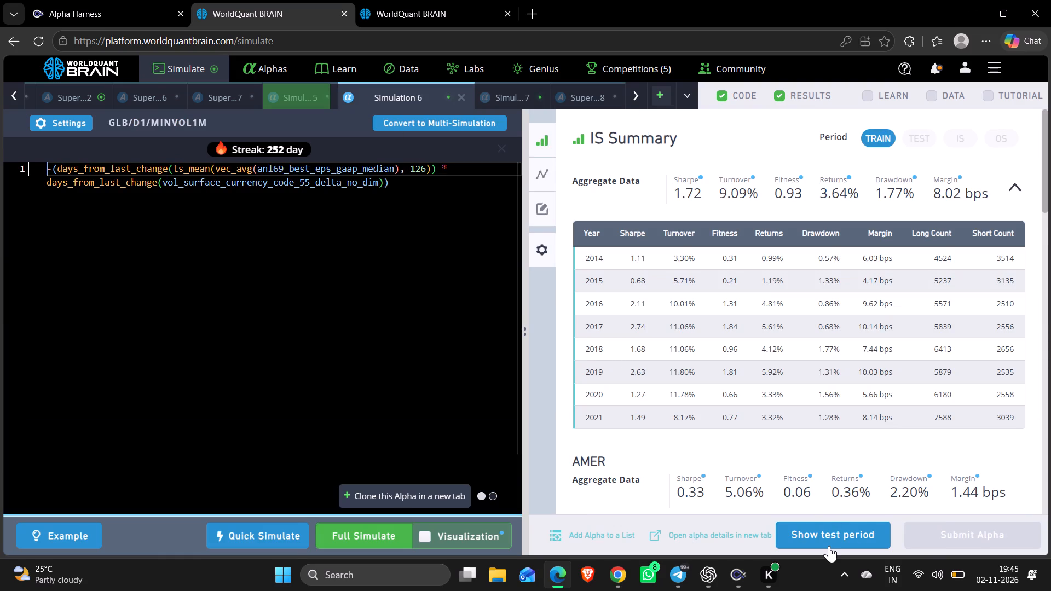
{"action": "left_click", "coordinate": [829, 546]}
{"action": "left_click", "coordinate": [964, 136]}
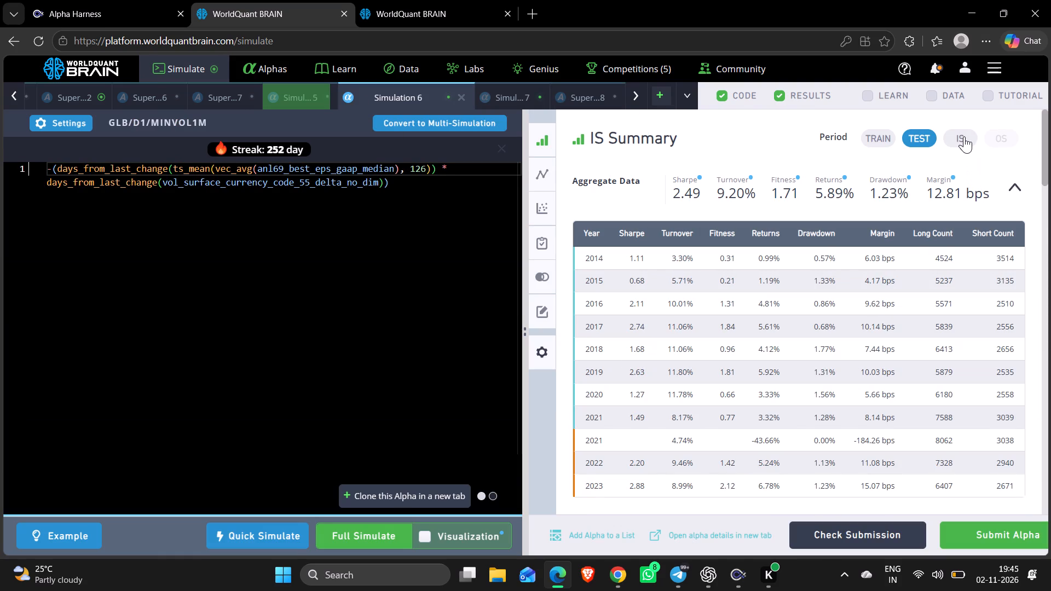
{"action": "scroll", "coordinate": [881, 328], "scroll_direction": "down", "scroll_amount": 11}
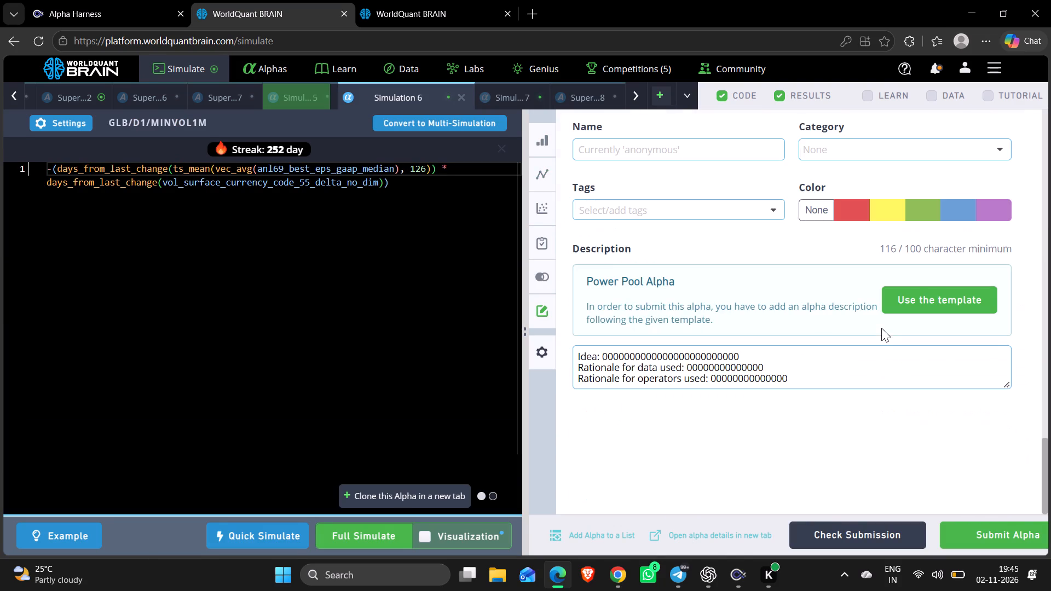
{"action": "scroll", "coordinate": [881, 328], "scroll_direction": "down", "scroll_amount": 2}
{"action": "left_click", "coordinate": [869, 537]}
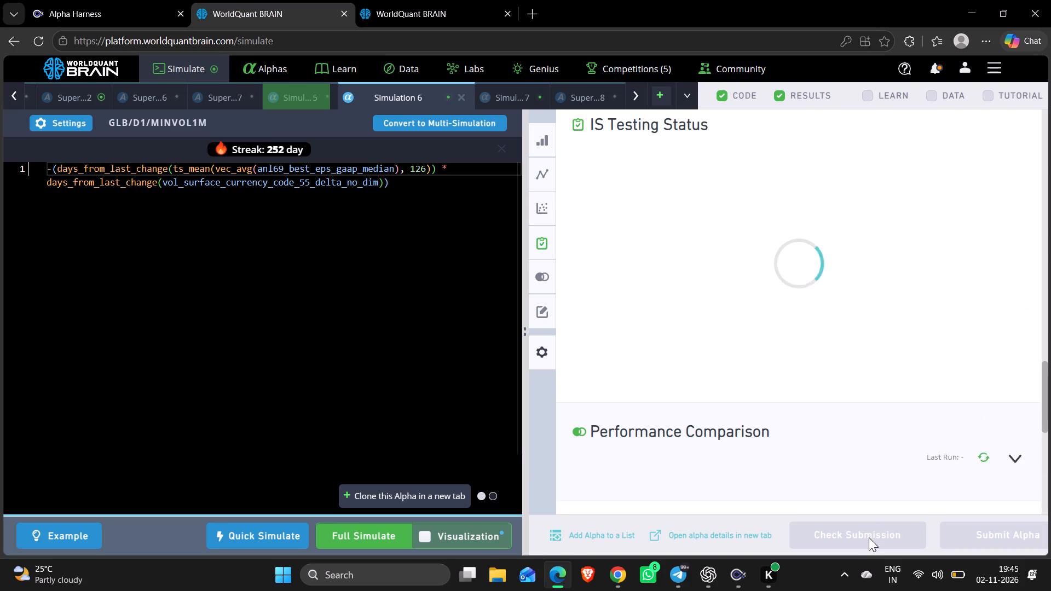
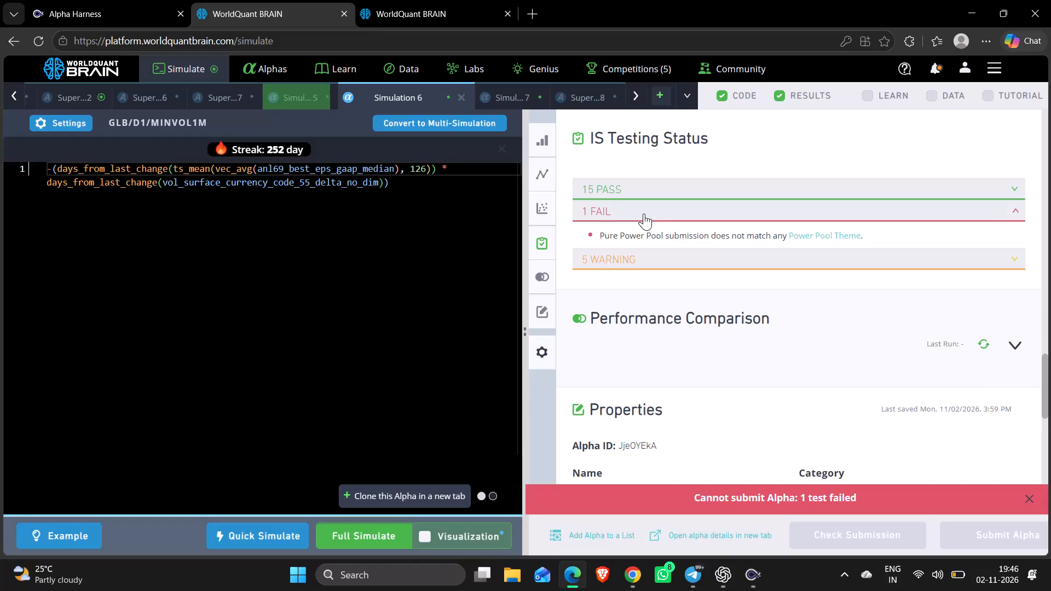
Close Super Simulations 2, 6 and 7 and Simulations 5, 6 and 7, keeping only Super Simulation 8 open.
{"action": "left_click", "coordinate": [303, 92]}
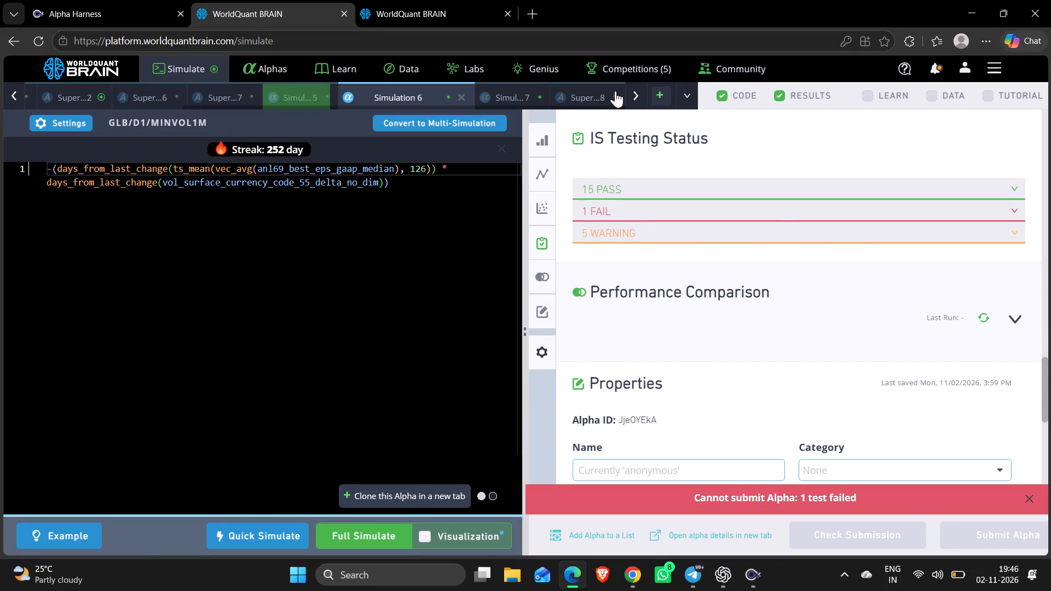
{"action": "left_click", "coordinate": [606, 91]}
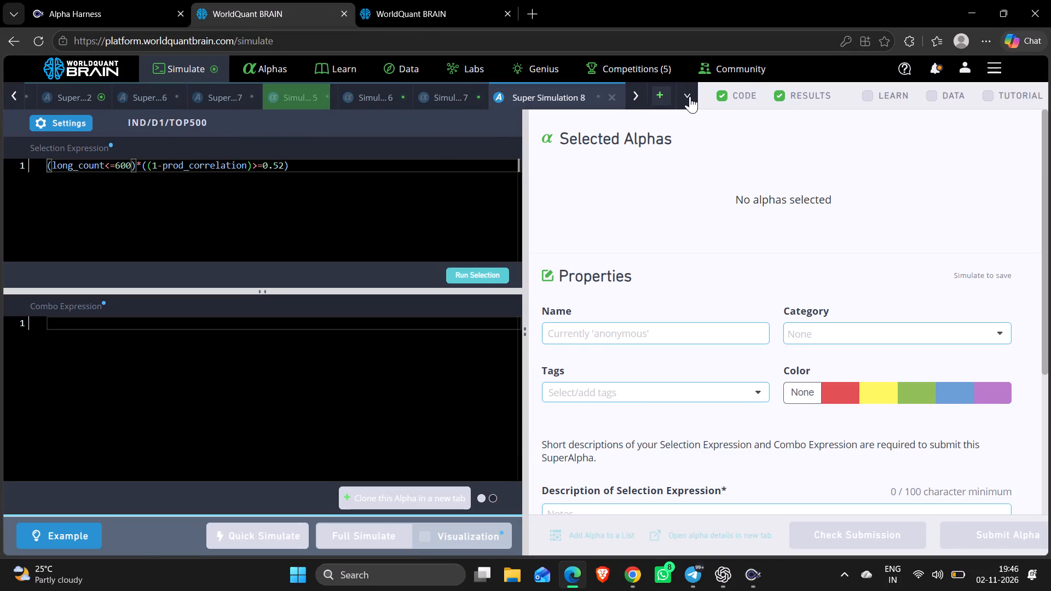
{"action": "left_click", "coordinate": [690, 96]}
{"action": "triple_click", "coordinate": [677, 118]}
{"action": "triple_click", "coordinate": [677, 118]}
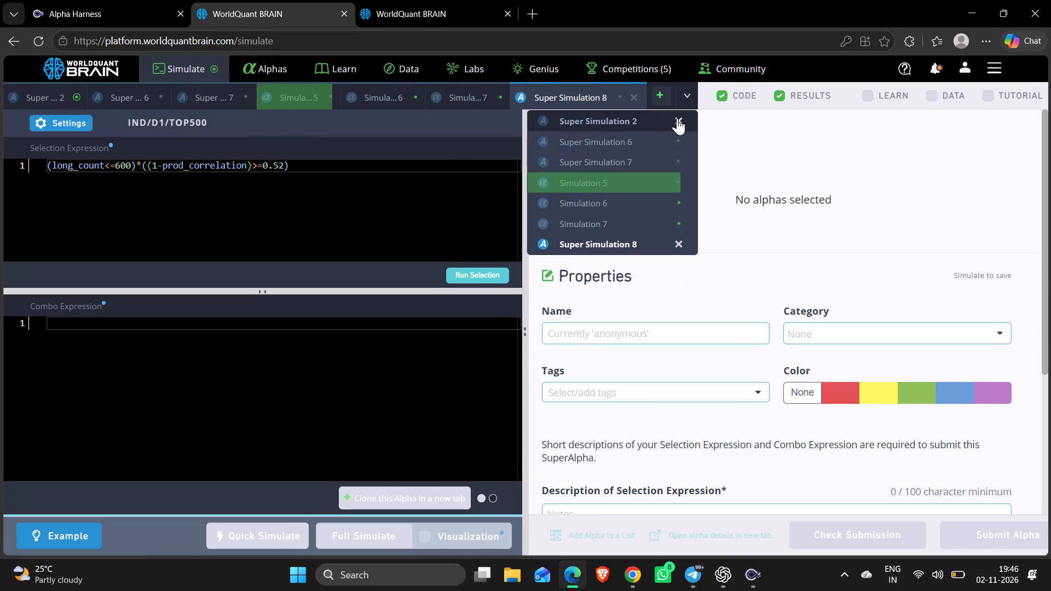
{"action": "double_click", "coordinate": [677, 118]}
{"action": "left_click_drag", "start_coordinate": [677, 118], "coordinate": [564, 370]}
{"action": "left_click", "coordinate": [564, 370]}
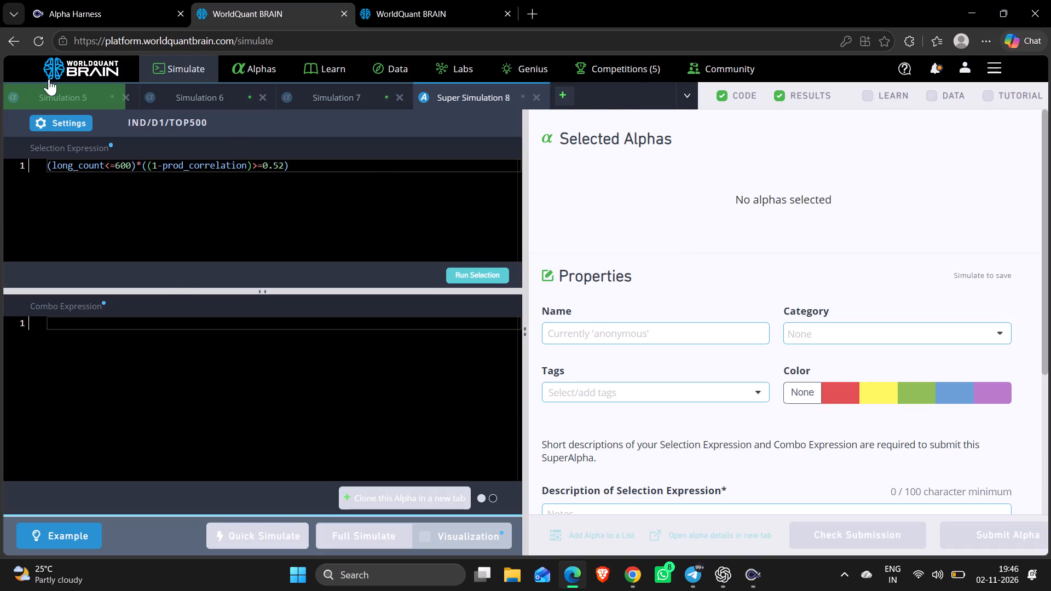
{"action": "left_click", "coordinate": [128, 92]}
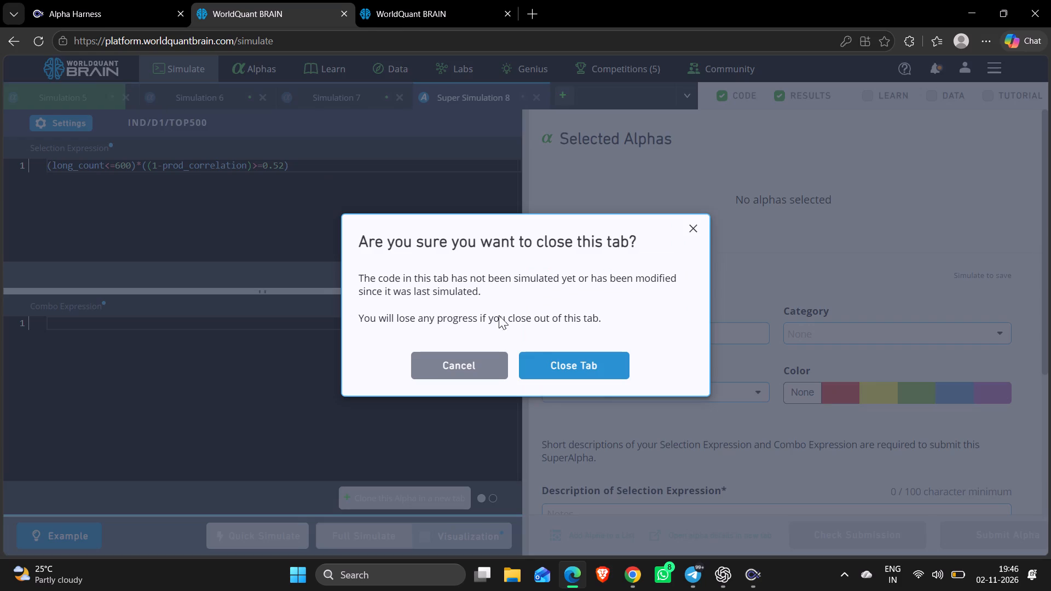
{"action": "left_click", "coordinate": [546, 355]}
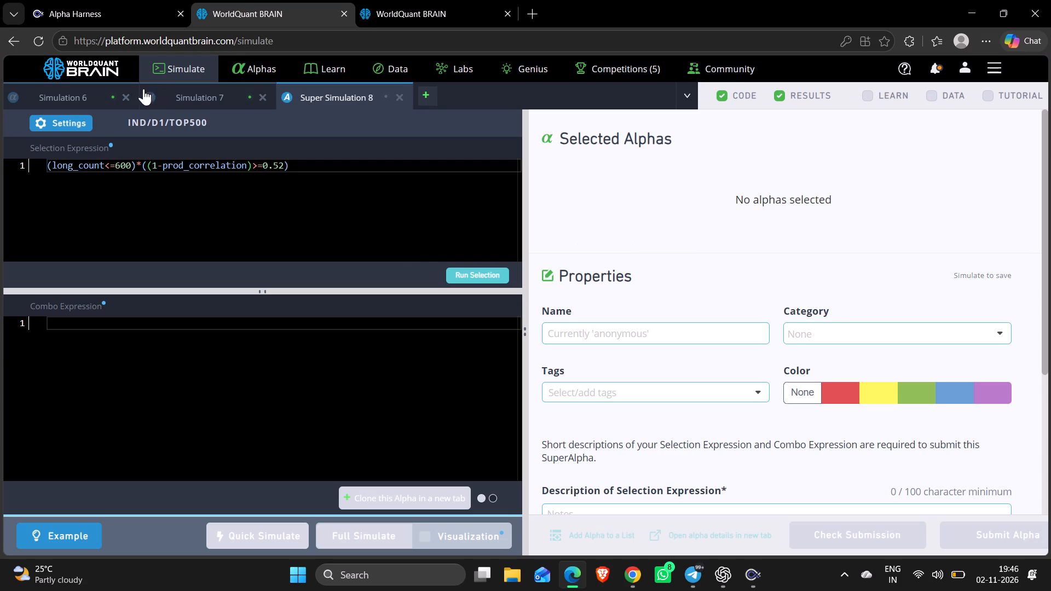
{"action": "left_click", "coordinate": [120, 95]}
{"action": "left_click", "coordinate": [120, 95]}
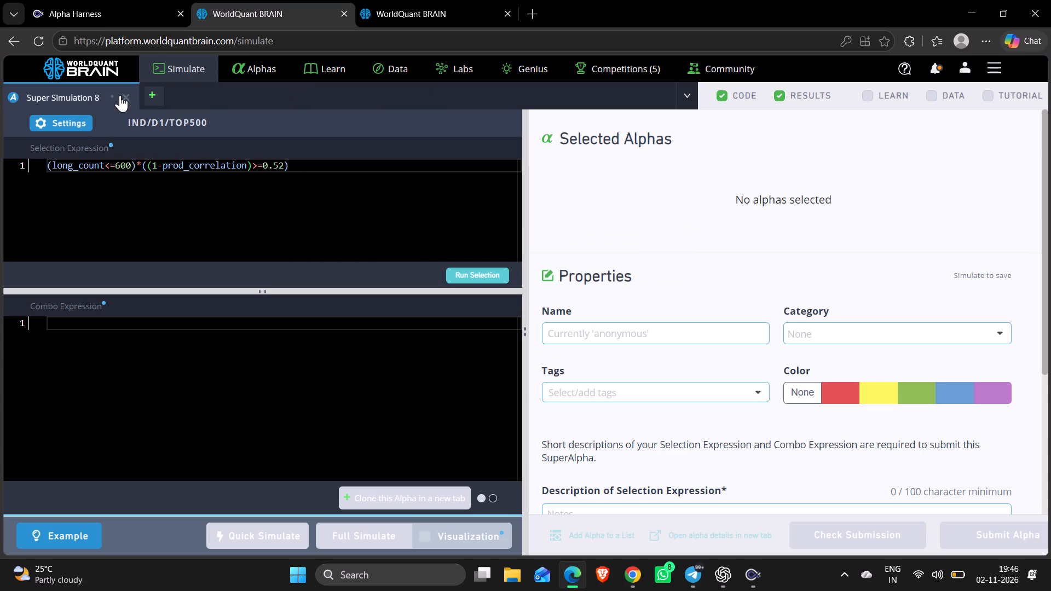
Replace Super Simulation 8's entire selection expression with self_correlation*long_count.
{"action": "triple_click", "coordinate": [159, 169]}
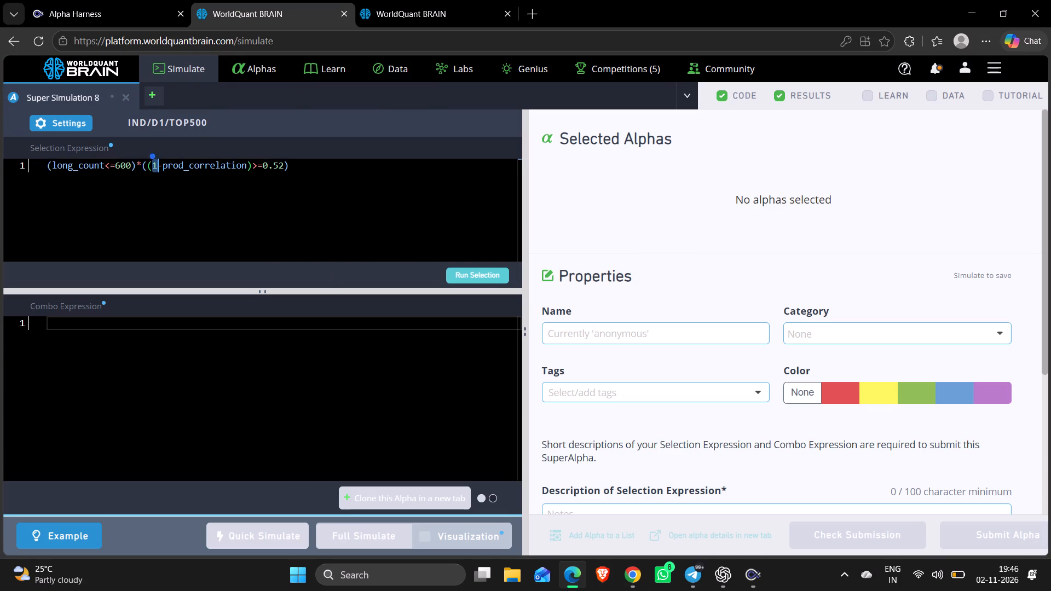
{"action": "left_click", "coordinate": [159, 169]}
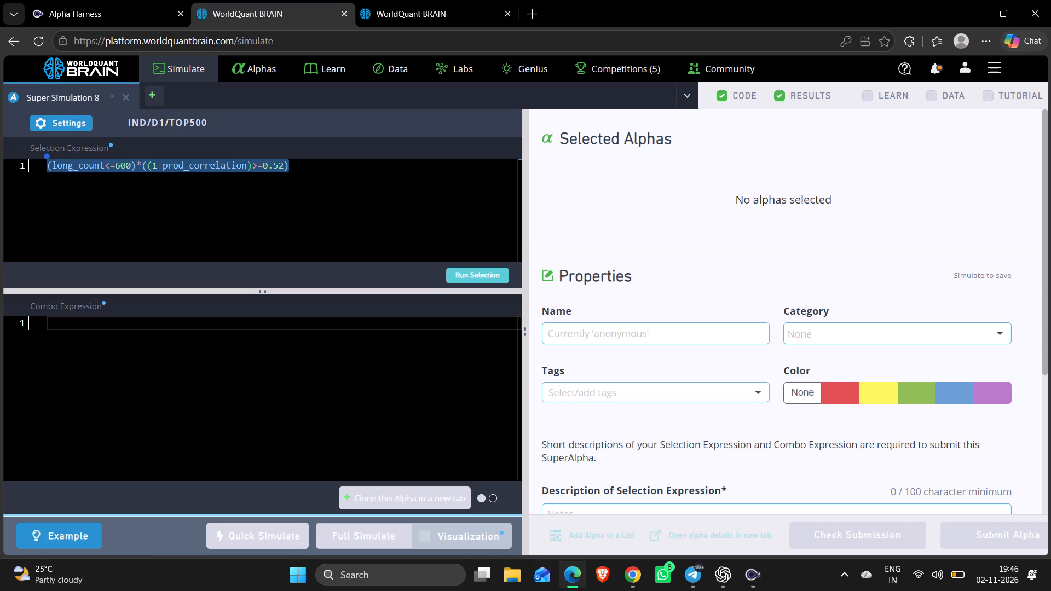
{"action": "key", "text": "j"}
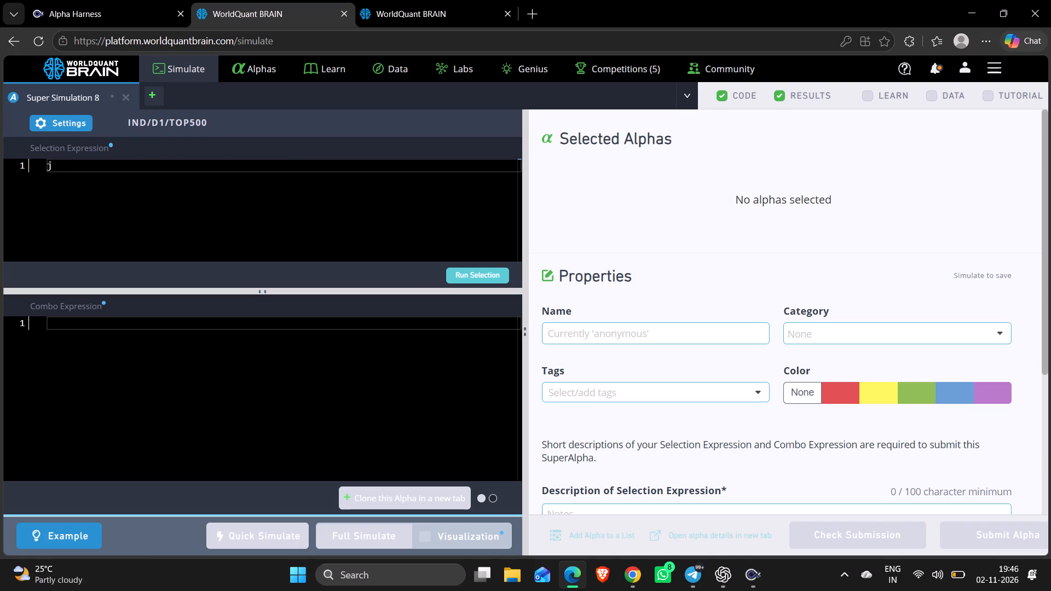
{"action": "key", "text": "BackSpace"}
{"action": "key", "text": "BackSpace"}
{"action": "key", "text": "a"}
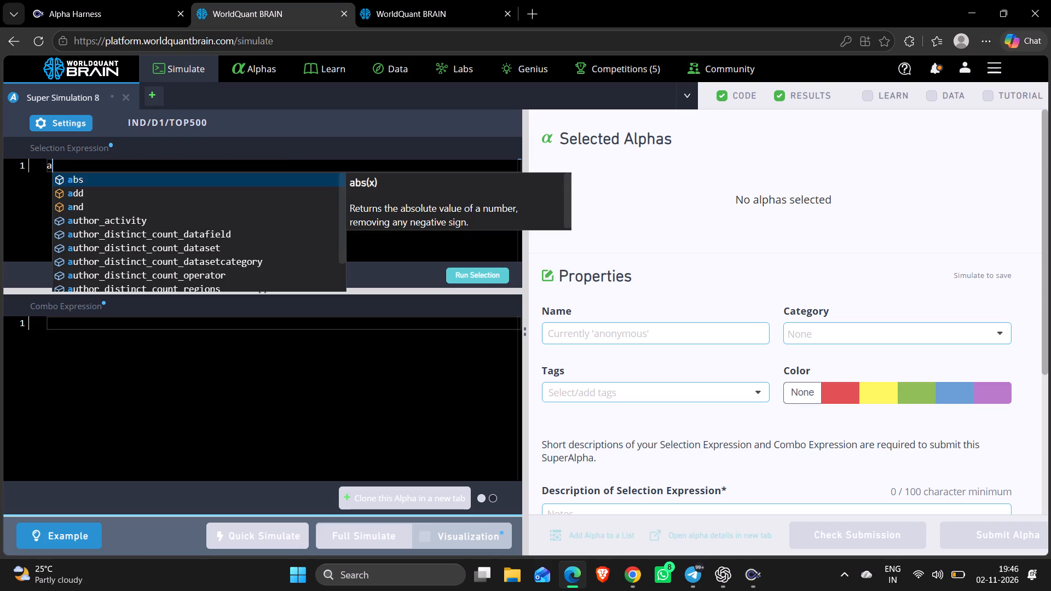
{"action": "key", "text": "BackSpace"}
{"action": "key", "text": "BackSpace"}
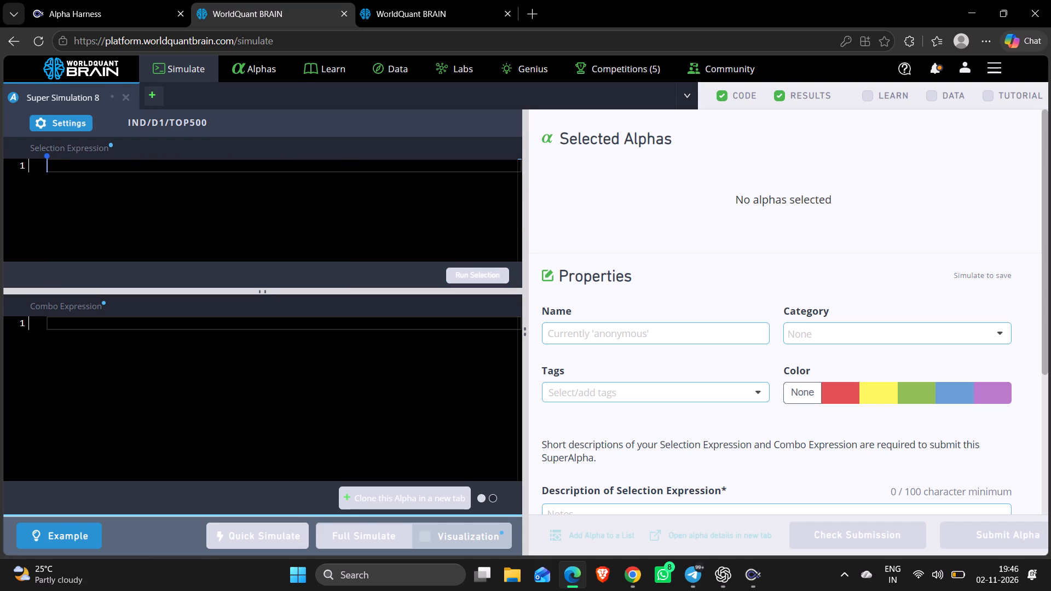
{"action": "key", "text": "BackSpace"}
{"action": "type", "text": "sa==="}
{"action": "key", "text": "BackSpace"}
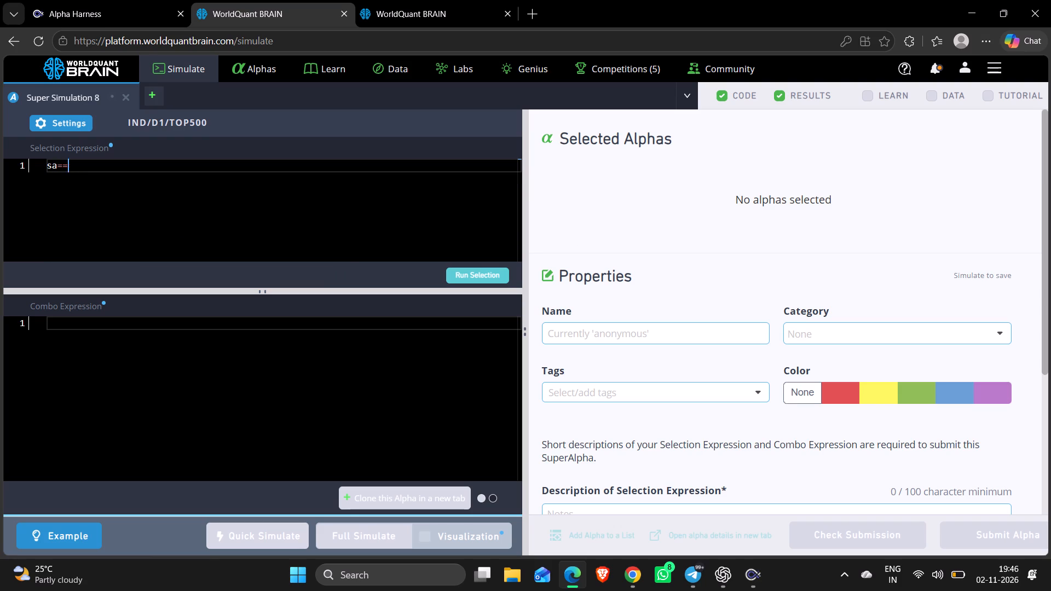
{"action": "key", "text": "BackSpace"}
{"action": "key", "text": "BackSpace"}
{"action": "key", "text": "BackSpace"}
{"action": "key", "text": "e"}
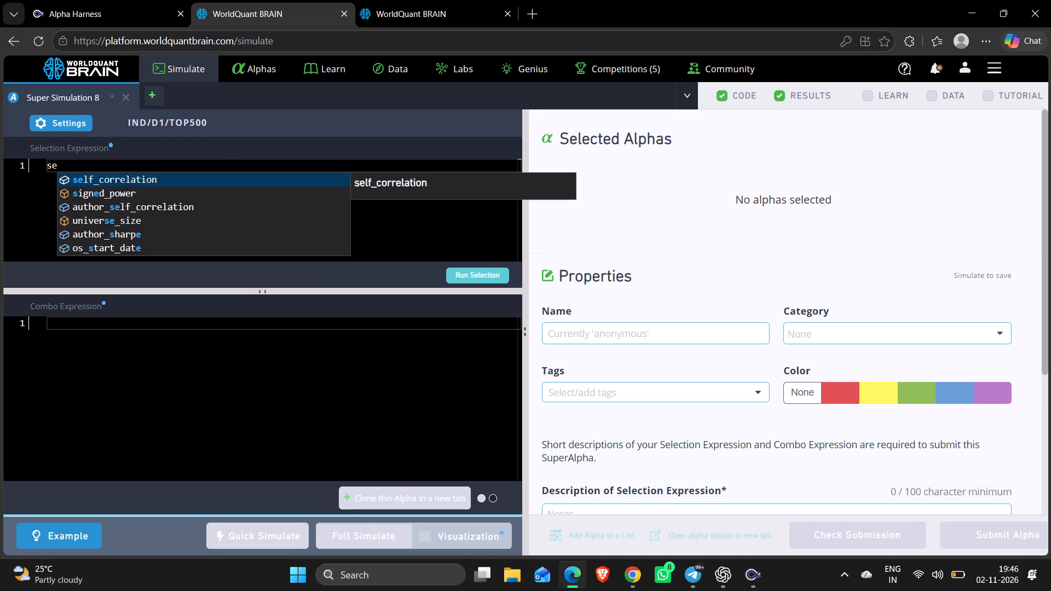
{"action": "key", "text": "Return"}
{"action": "key", "text": "plus"}
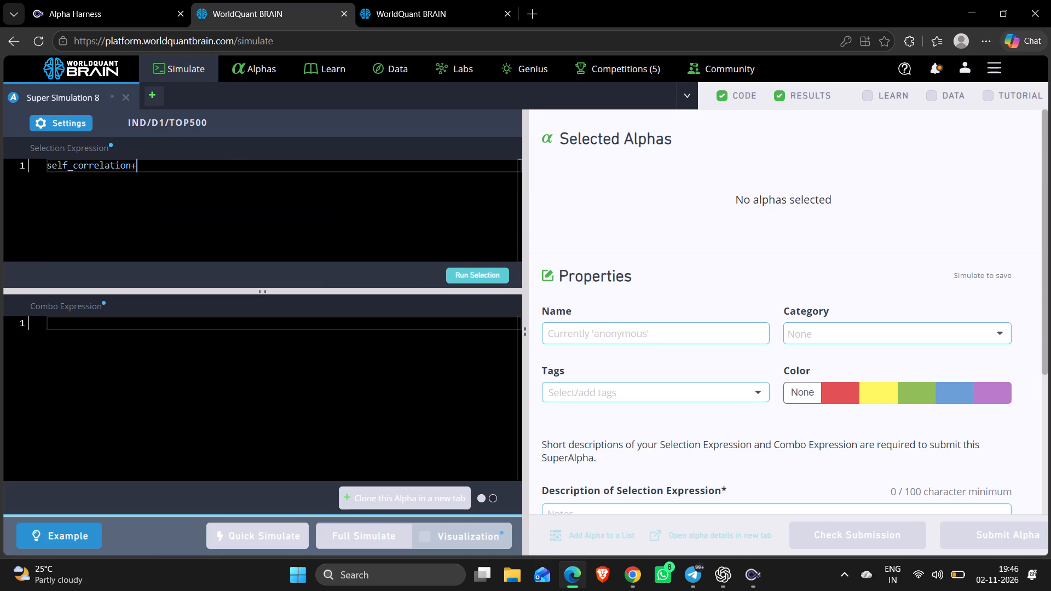
{"action": "type", "text": "lom"}
{"action": "key", "text": "BackSpace"}
{"action": "key", "text": "BackSpace"}
{"action": "key", "text": "BackSpace"}
{"action": "key", "text": "BackSpace"}
{"action": "key", "text": "asterisk"}
{"action": "type", "text": "lon"}
{"action": "key", "text": "Return"}
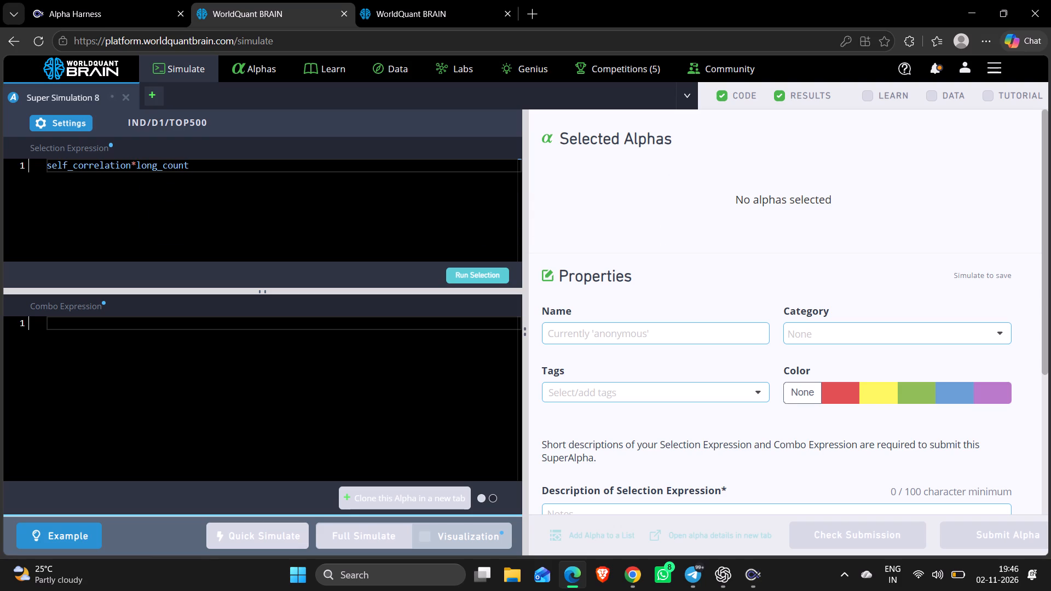
Extend the selection expression to (self_correlation*long_count)<=530 and run the selection.
{"action": "triple_click", "coordinate": [159, 169]}
{"action": "left_click", "coordinate": [159, 169]}
{"action": "key", "text": "shift+parenleft"}
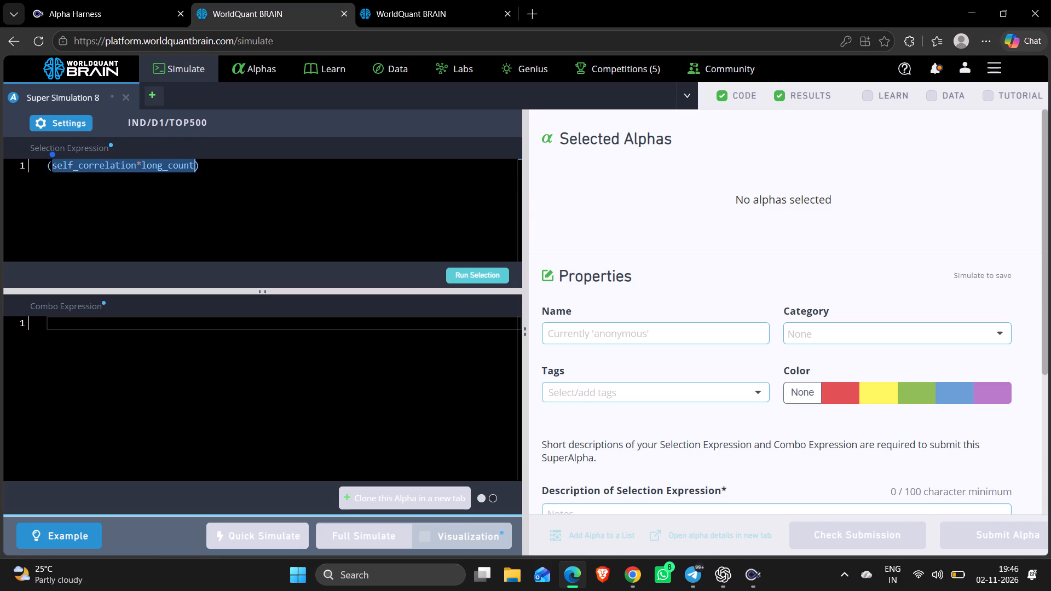
{"action": "key", "text": "Right"}
{"action": "key", "text": "Right"}
{"action": "key", "text": "Right"}
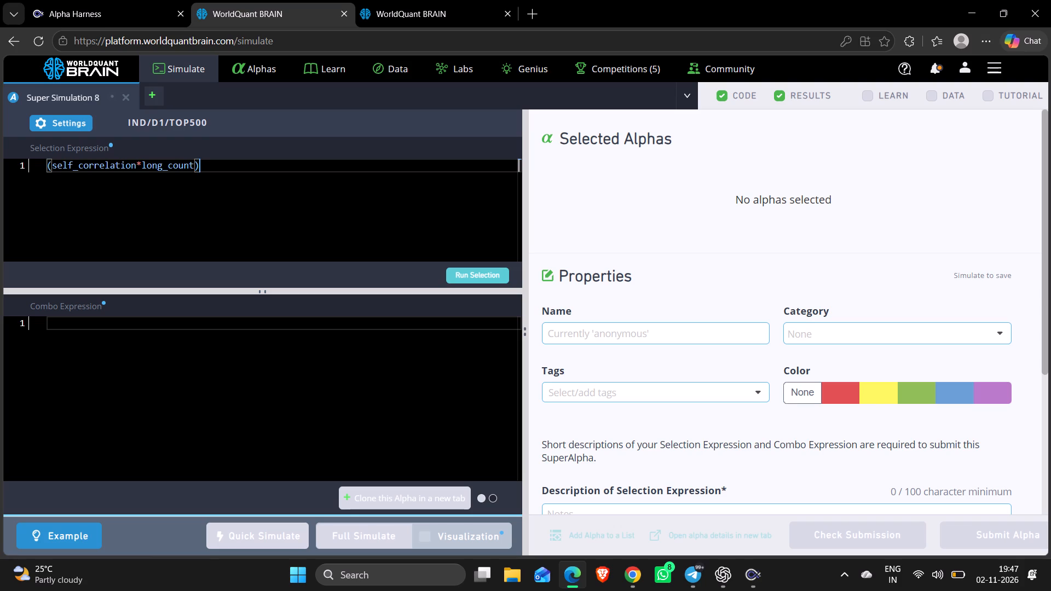
{"action": "type", "text": "<="}
{"action": "type", "text": "530"}
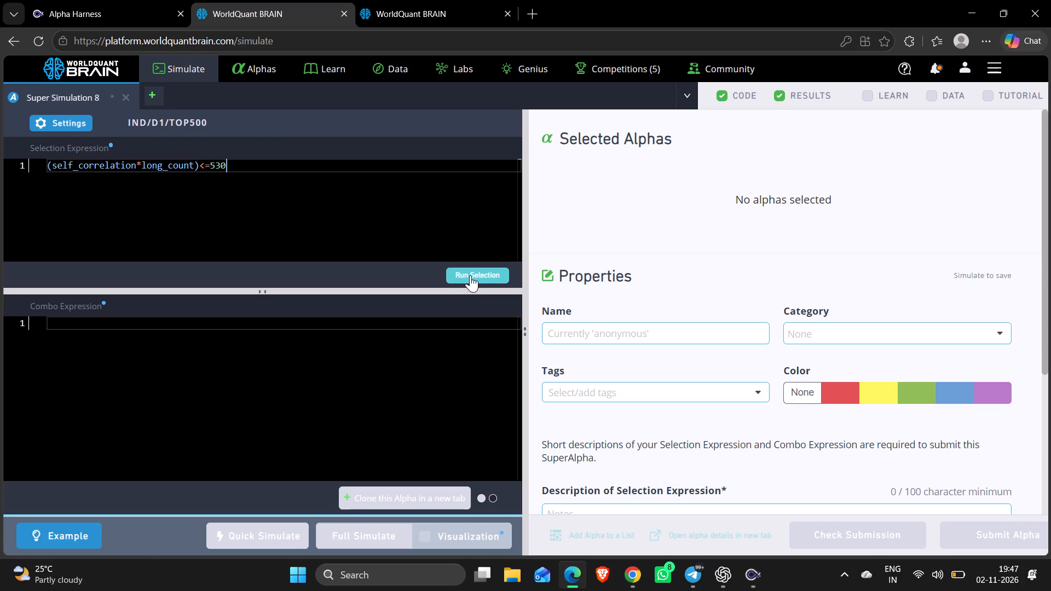
{"action": "left_click", "coordinate": [470, 275]}
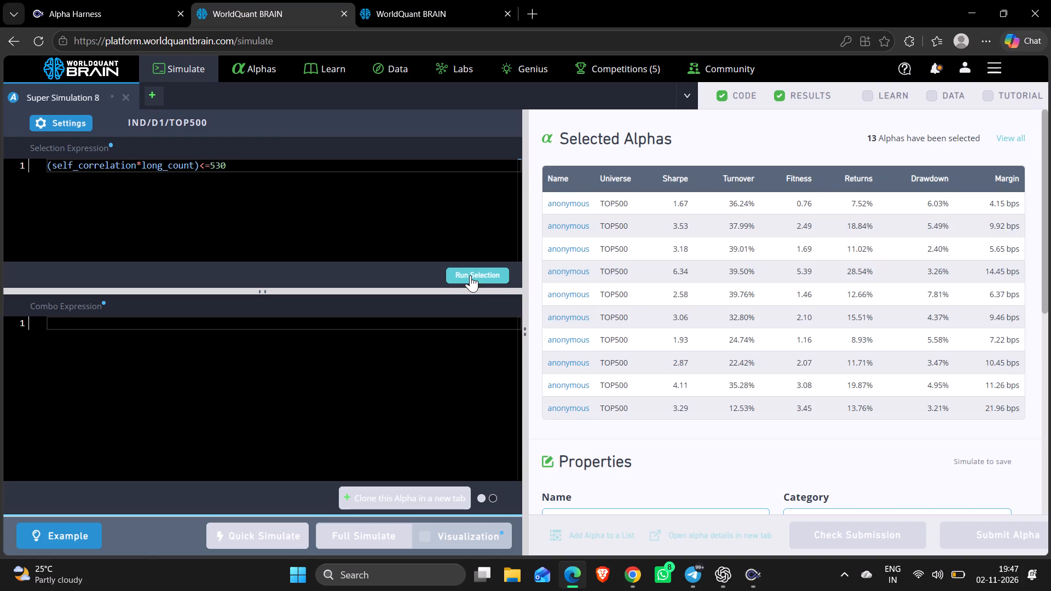
Set Super Simulation 8's combo expression to 1 and start a full simulation.
{"action": "left_click", "coordinate": [370, 367]}
{"action": "key", "text": "1"}
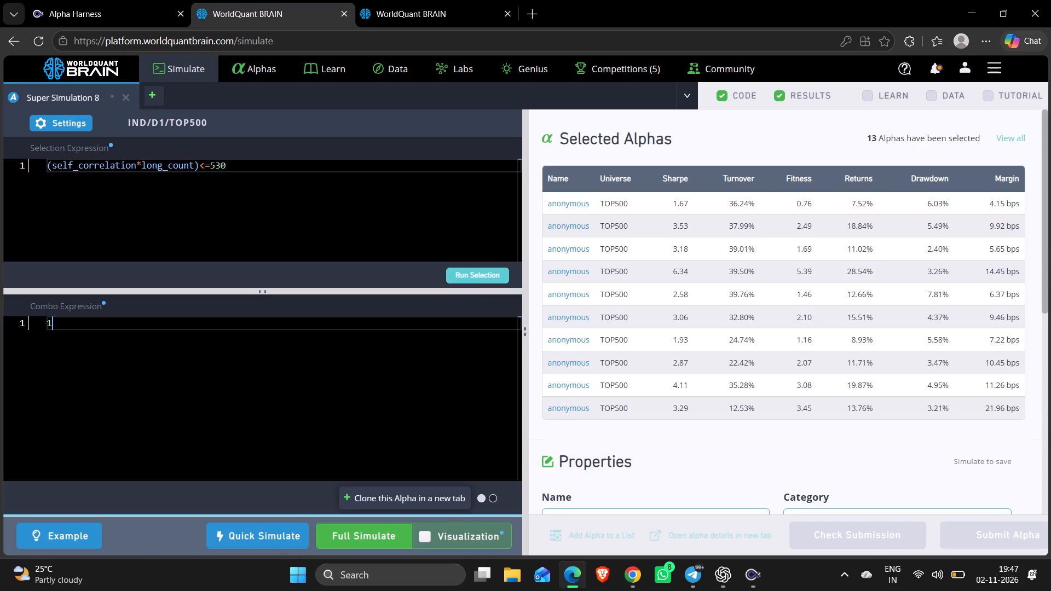
{"action": "left_click", "coordinate": [380, 533]}
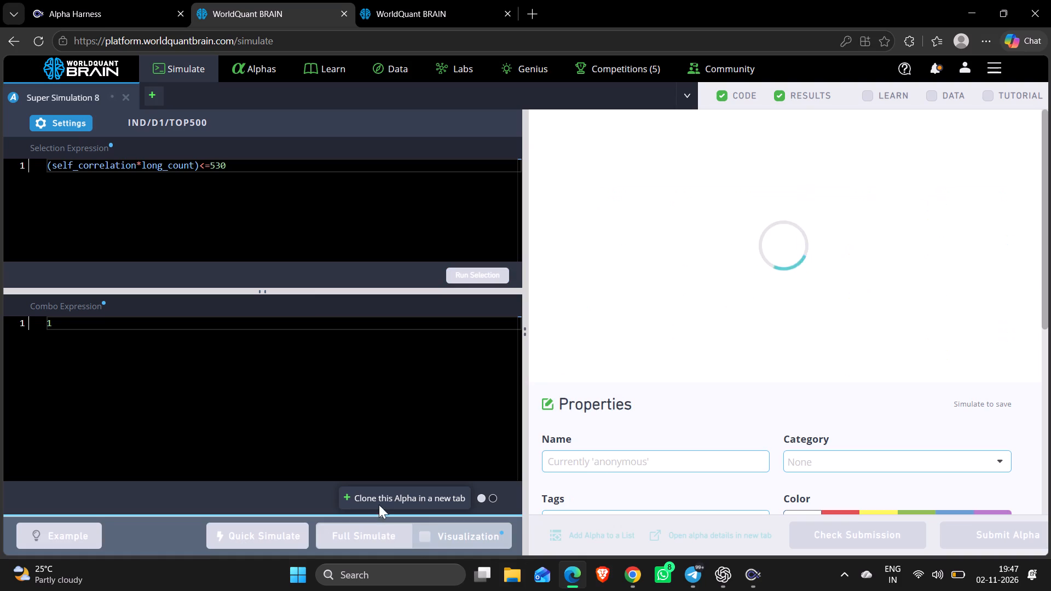
Clone the Super Simulation 8 alpha in a new tab.
{"action": "left_click", "coordinate": [384, 489]}
Replace Super Simulation 9's combo expression with stats=generate_stats(alpha); and start a second line.
{"action": "triple_click", "coordinate": [249, 371]}
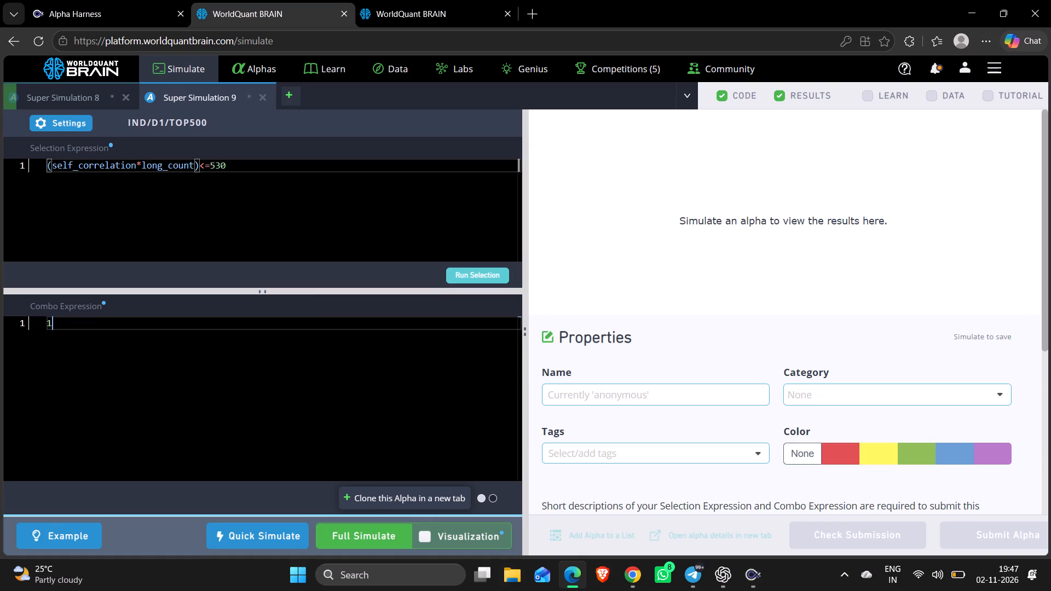
{"action": "left_click", "coordinate": [249, 371]}
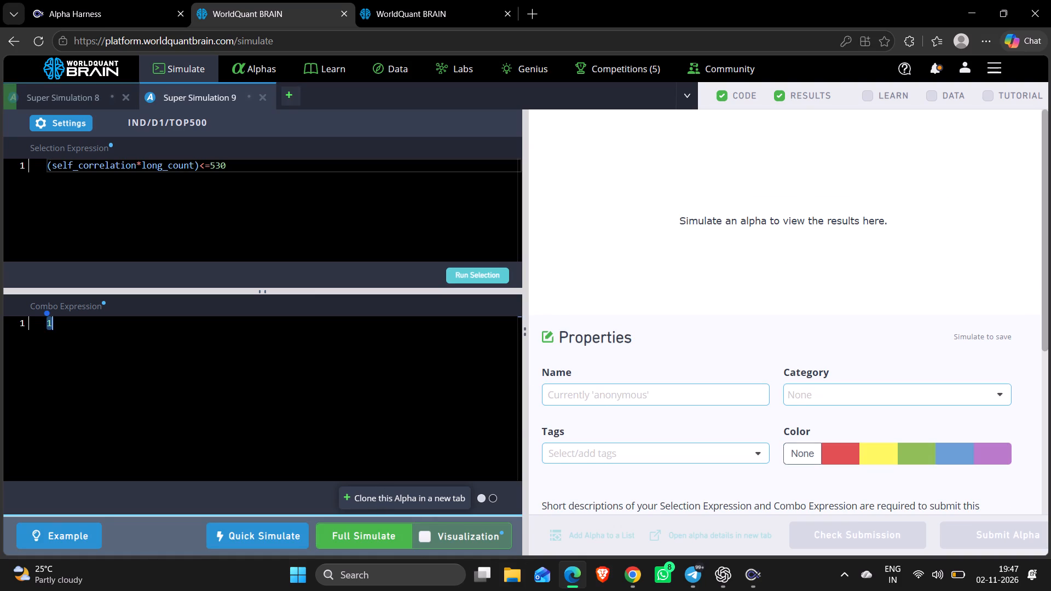
{"action": "type", "text": "stts"}
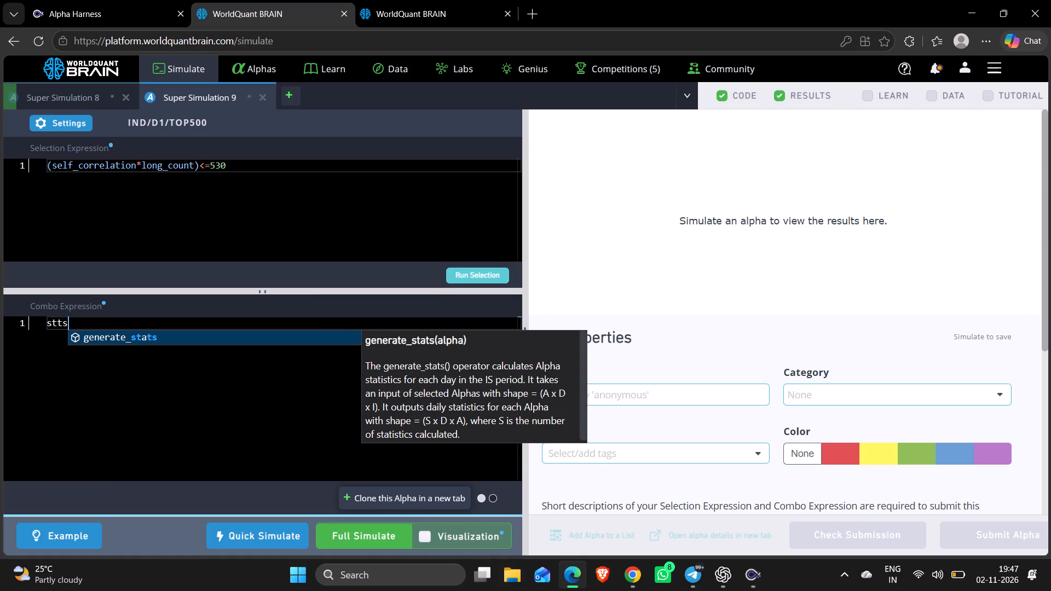
{"action": "key", "text": "BackSpace"}
{"action": "key", "text": "BackSpace"}
{"action": "key", "text": "a"}
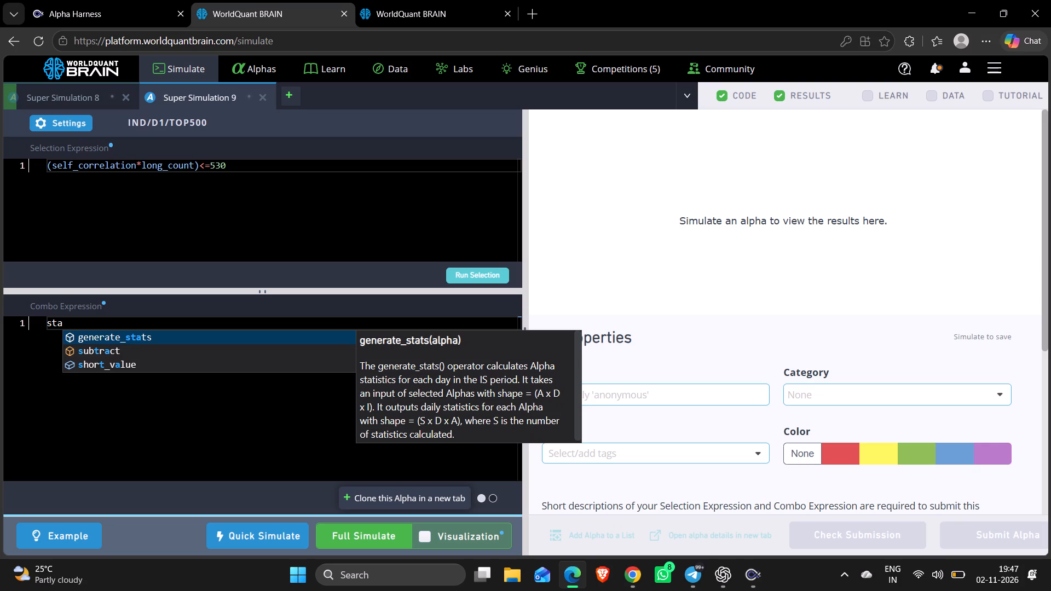
{"action": "type", "text": "ts"}
{"action": "key", "text": "equal"}
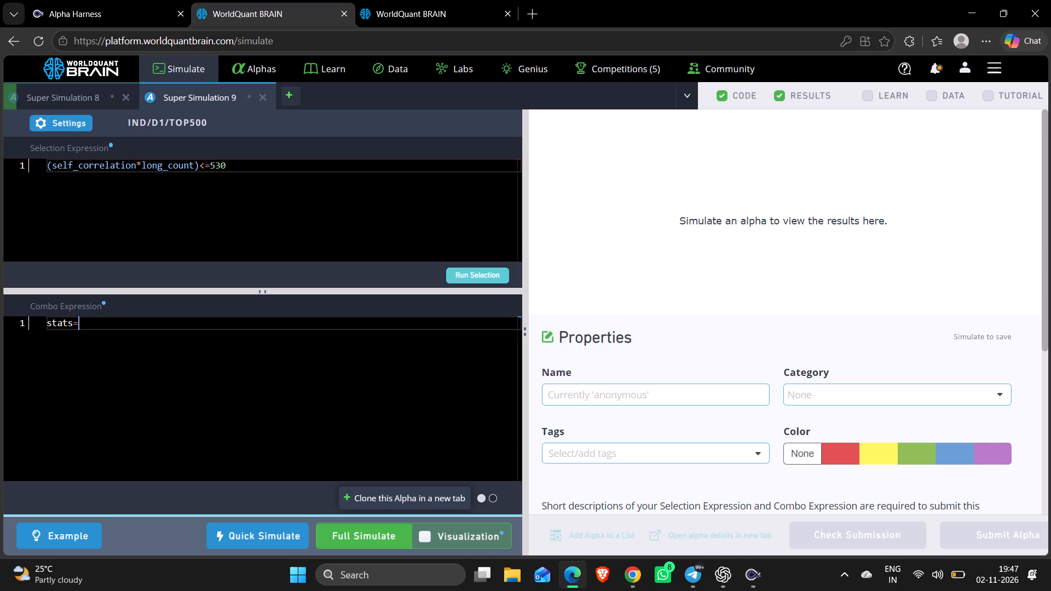
{"action": "key", "text": "g"}
{"action": "key", "text": "Return"}
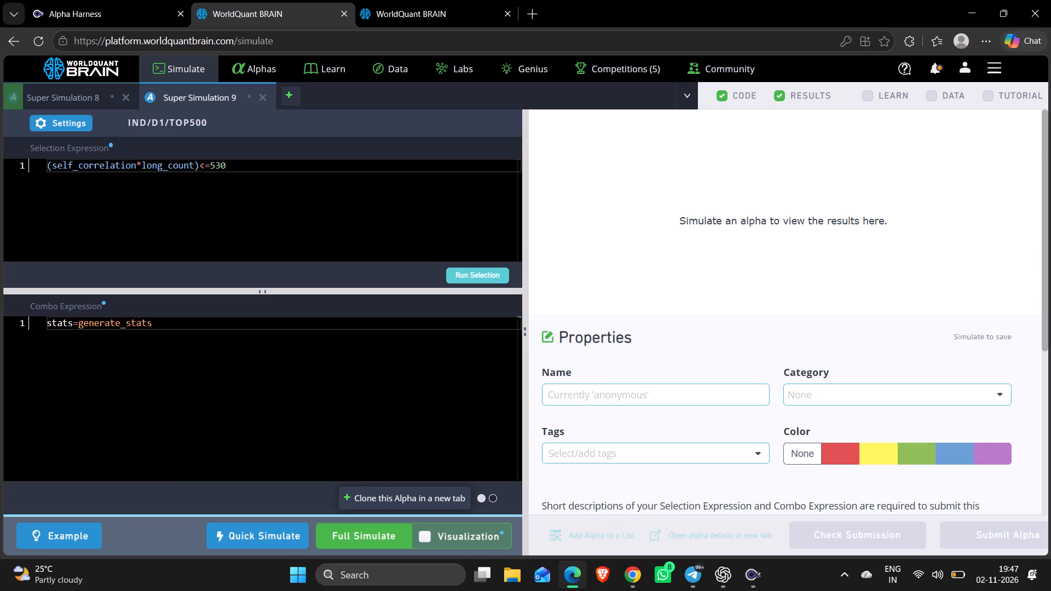
{"action": "type", "text": "(alp"}
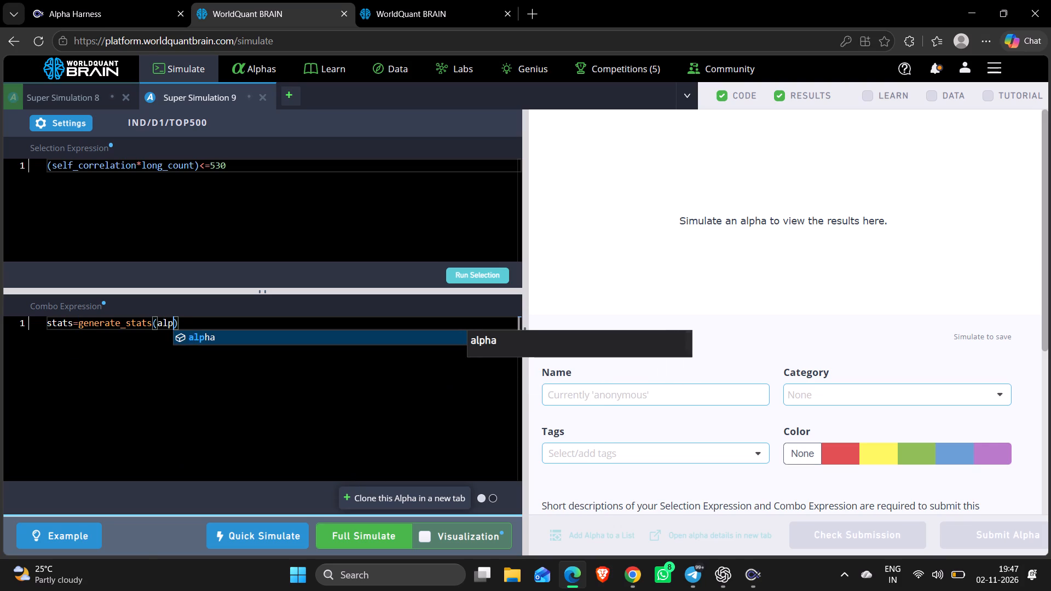
{"action": "key", "text": "Return"}
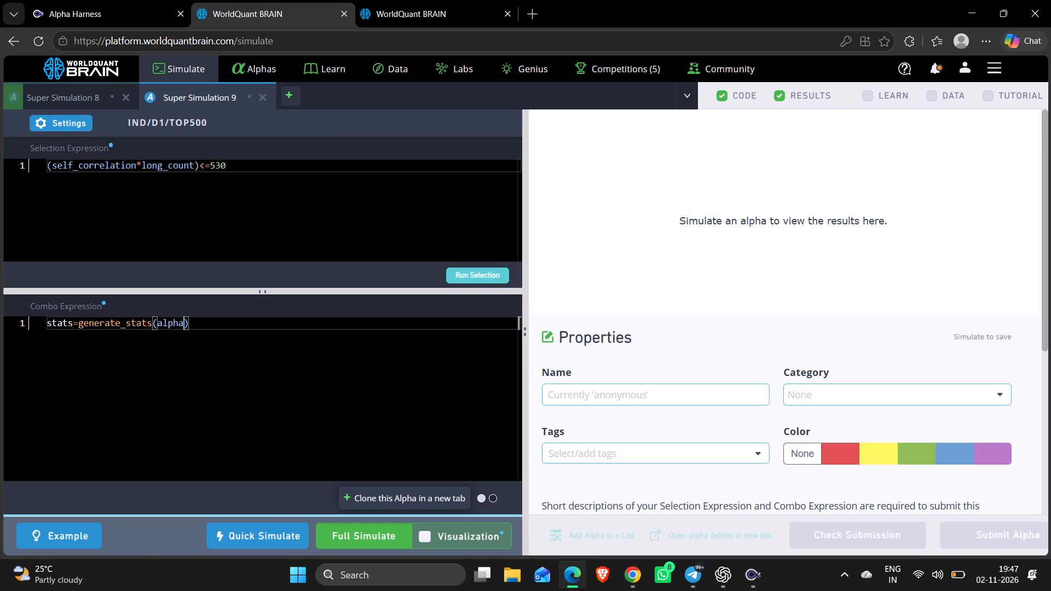
{"action": "key", "text": "Right"}
{"action": "key", "text": "semicolon"}
{"action": "key", "text": "Return"}
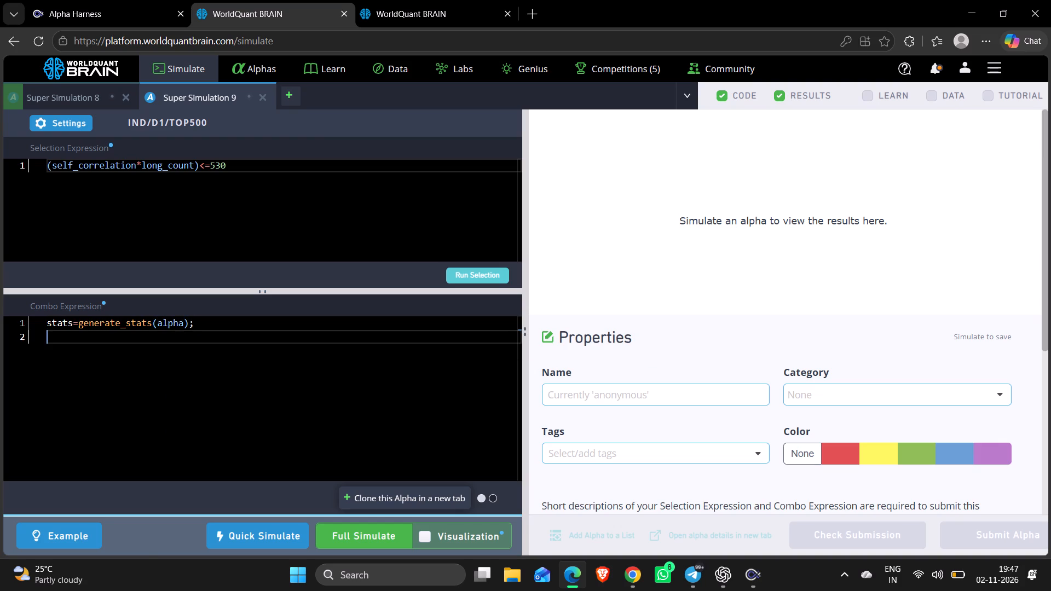
Enter stats.pnl on the second line of the combo expression.
{"action": "type", "text": "statt"}
{"action": "key", "text": "BackSpace"}
{"action": "key", "text": "s"}
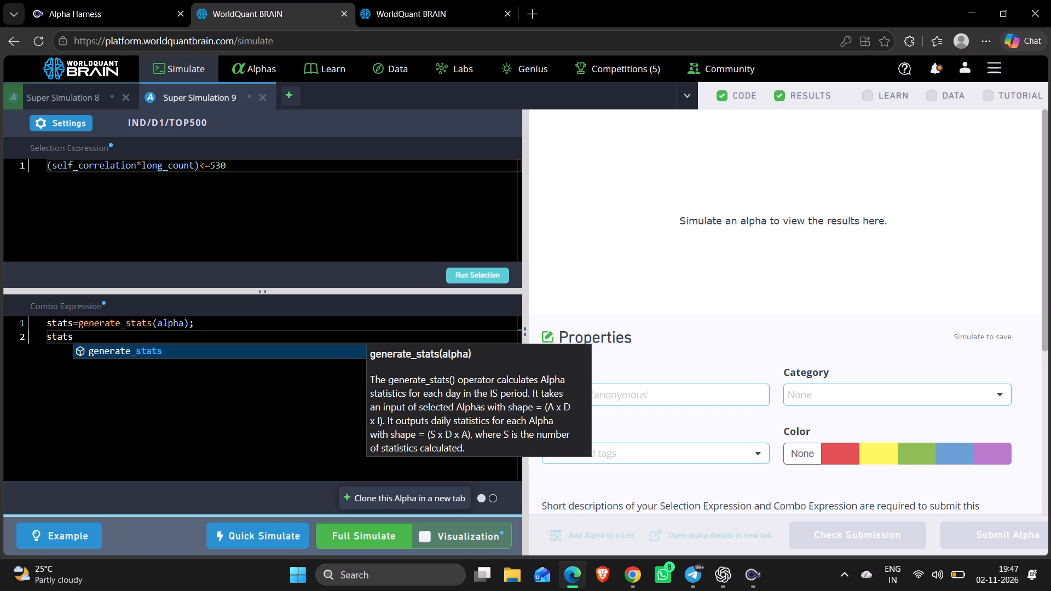
{"action": "key", "text": "period"}
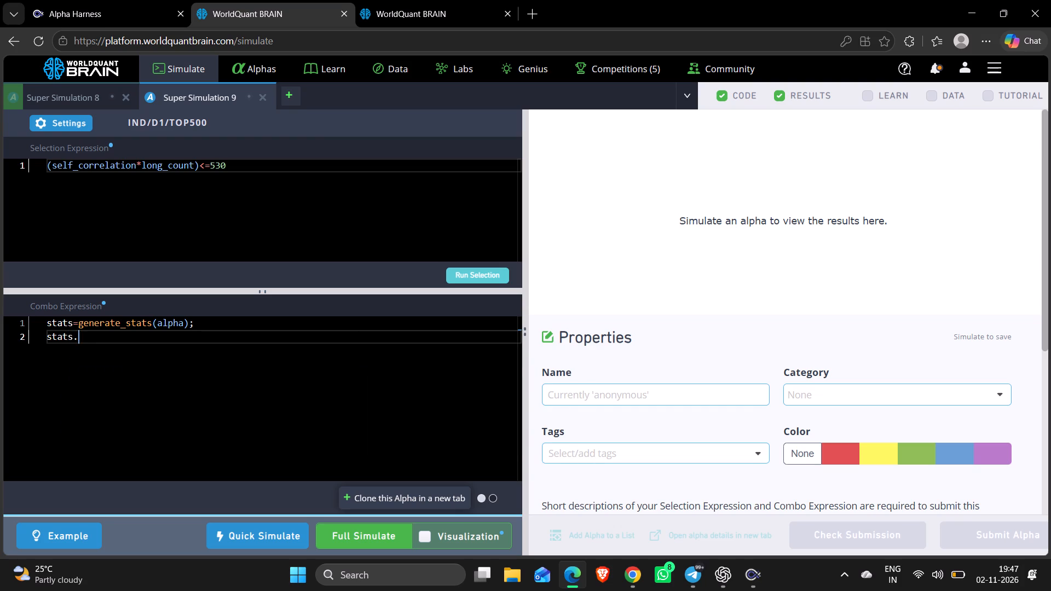
{"action": "type", "text": "pnl"}
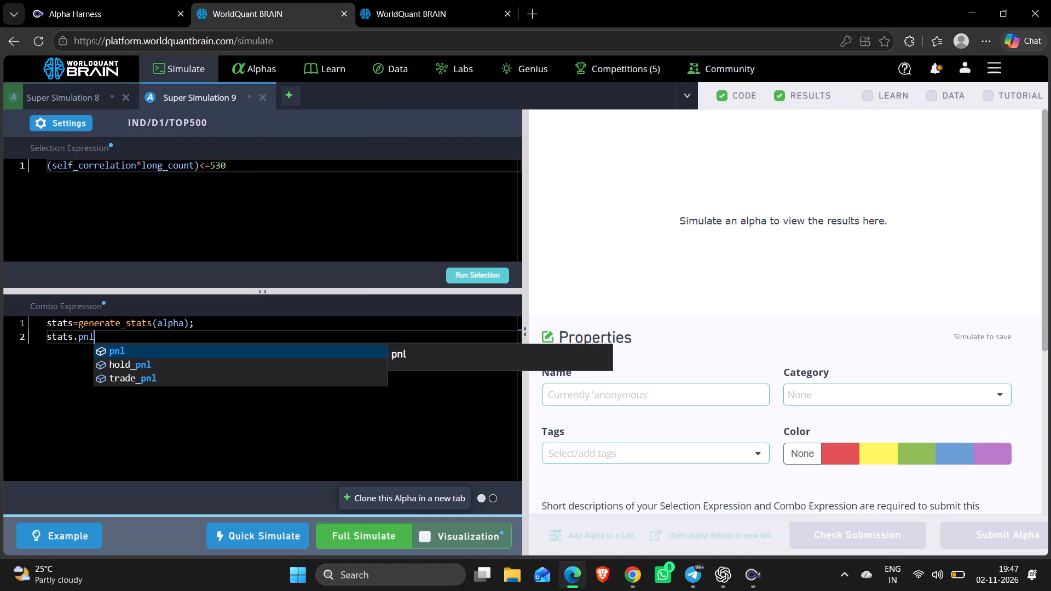
Wrap stats.pnl on the combo expression's second line in parentheses and go back toward the start of the line.
{"action": "triple_click", "coordinate": [85, 340]}
{"action": "left_click", "coordinate": [85, 340]}
{"action": "double_click", "coordinate": [85, 340]}
{"action": "triple_click", "coordinate": [85, 340]}
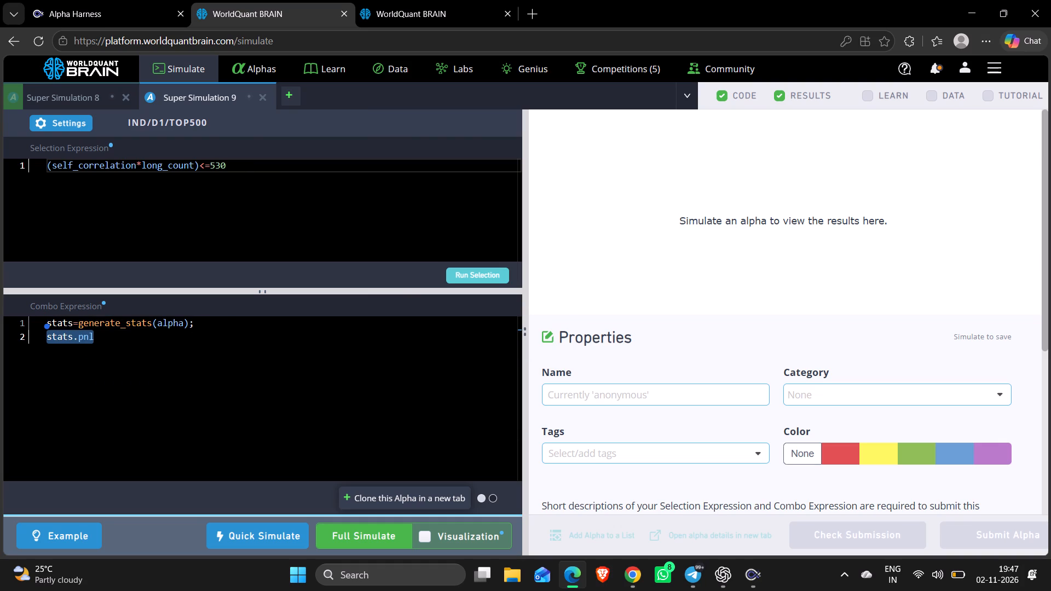
{"action": "key", "text": "shift+parenleft"}
{"action": "key", "text": "Left"}
{"action": "key", "text": "Left"}
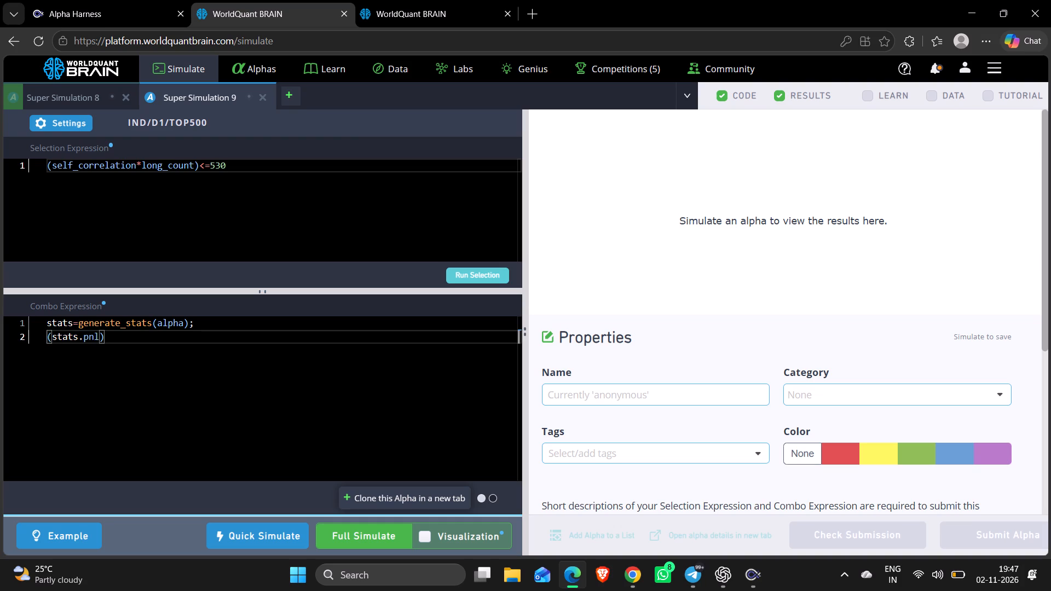
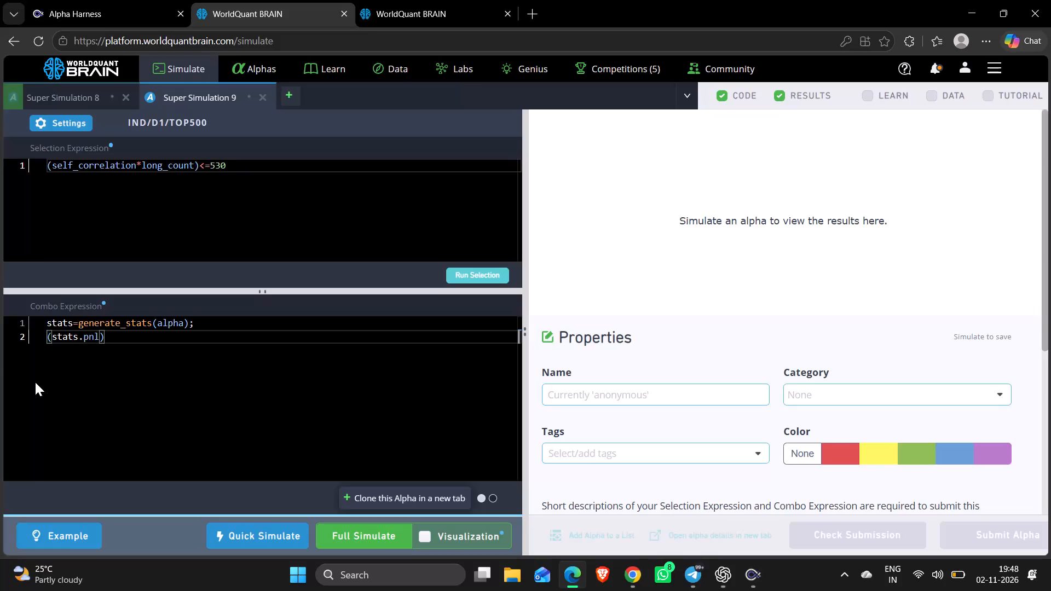
Complete the combo expression's second line as ts_scale(stats.pnl,500) by adding the ts_scale operator and a 500 lookback.
{"action": "type", "text": "tss"}
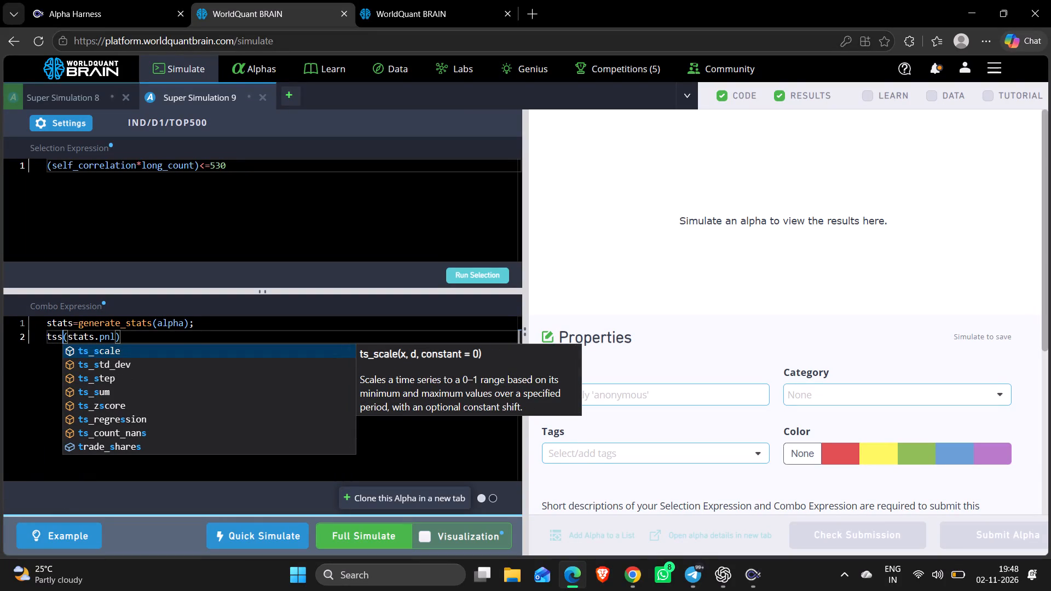
{"action": "key", "text": "Return"}
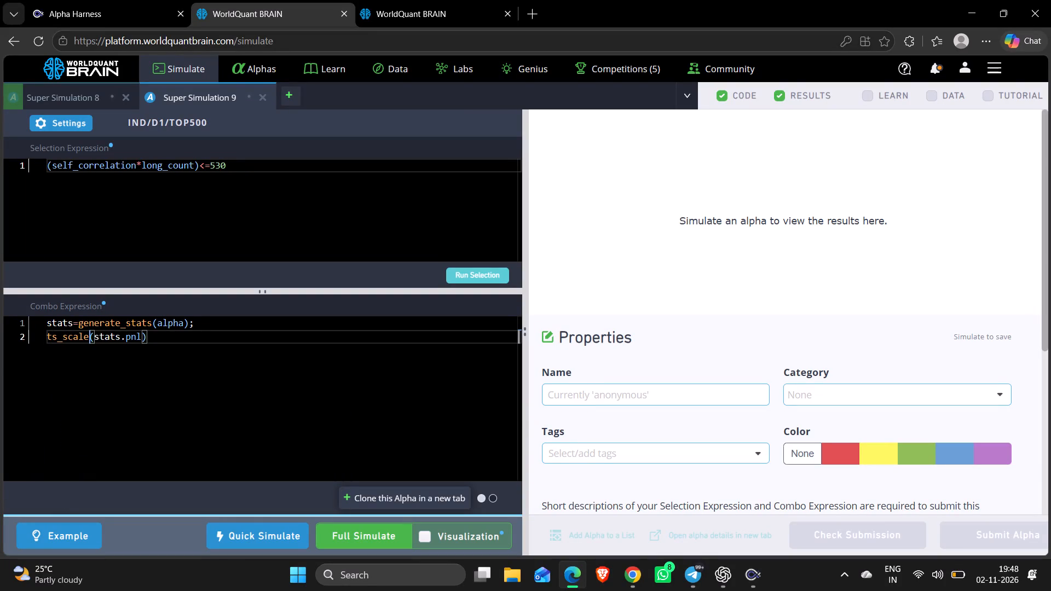
{"action": "left_click", "coordinate": [171, 420]}
{"action": "key", "text": "Left"}
{"action": "type", "text": ",500"}
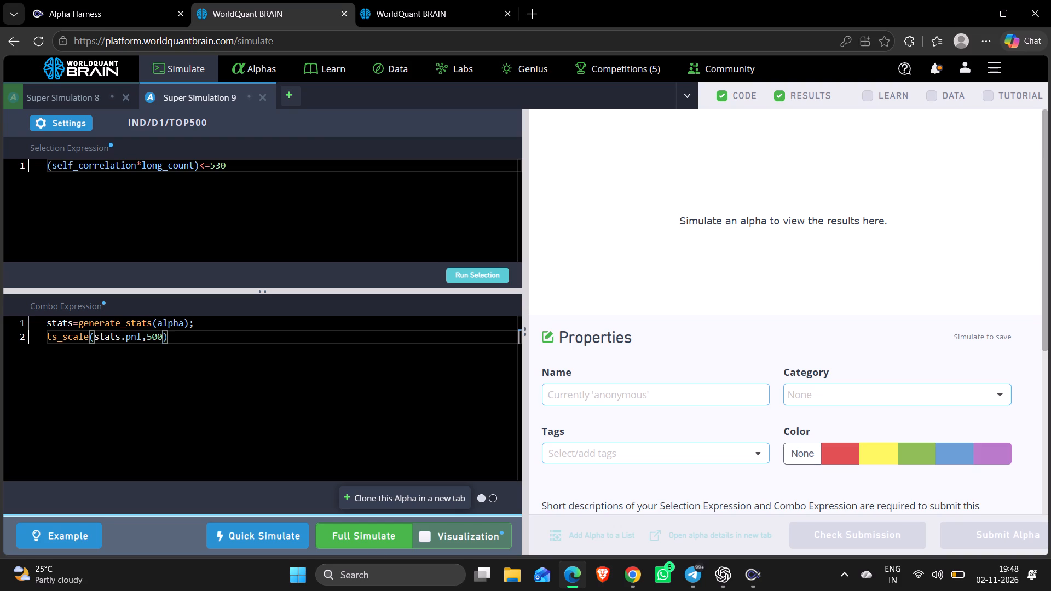
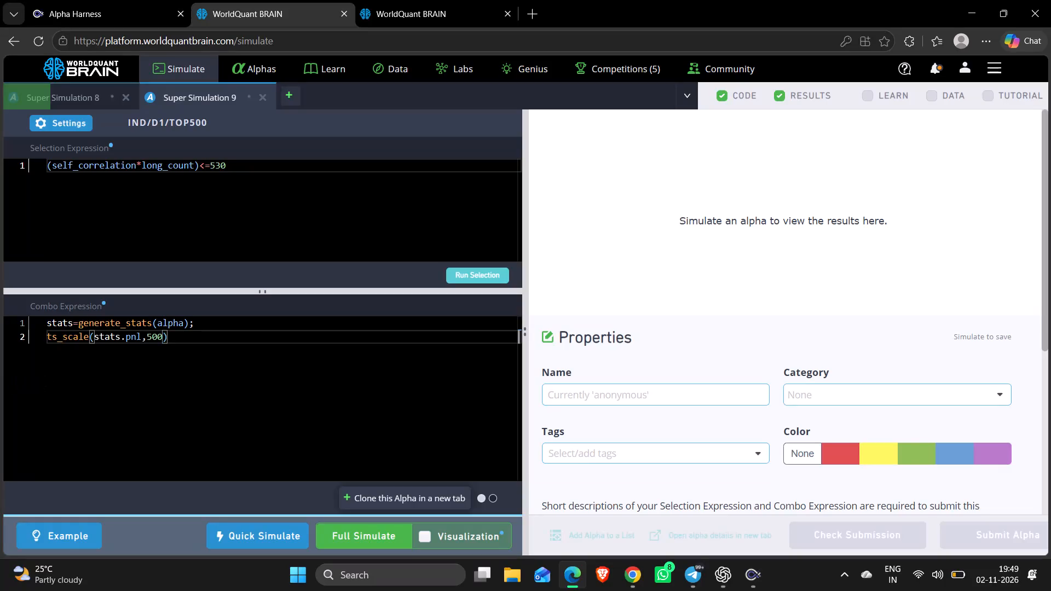
Assign the combo expression's ts_scale line to a variable named op, end it with a semicolon, and start an empty third line.
{"action": "left_click", "coordinate": [49, 340]}
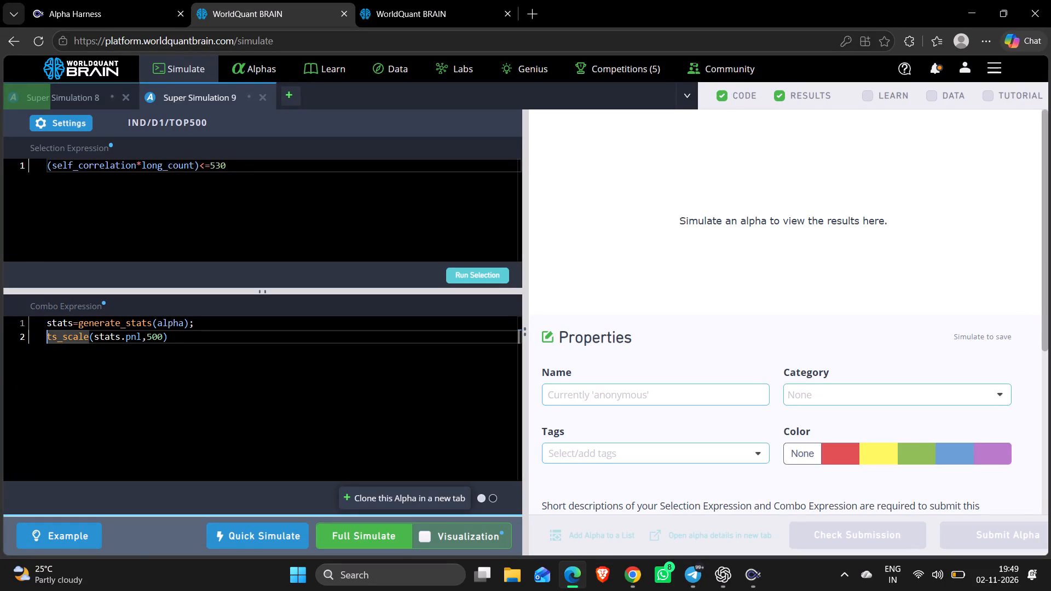
{"action": "type", "text": "op"}
{"action": "key", "text": "equal"}
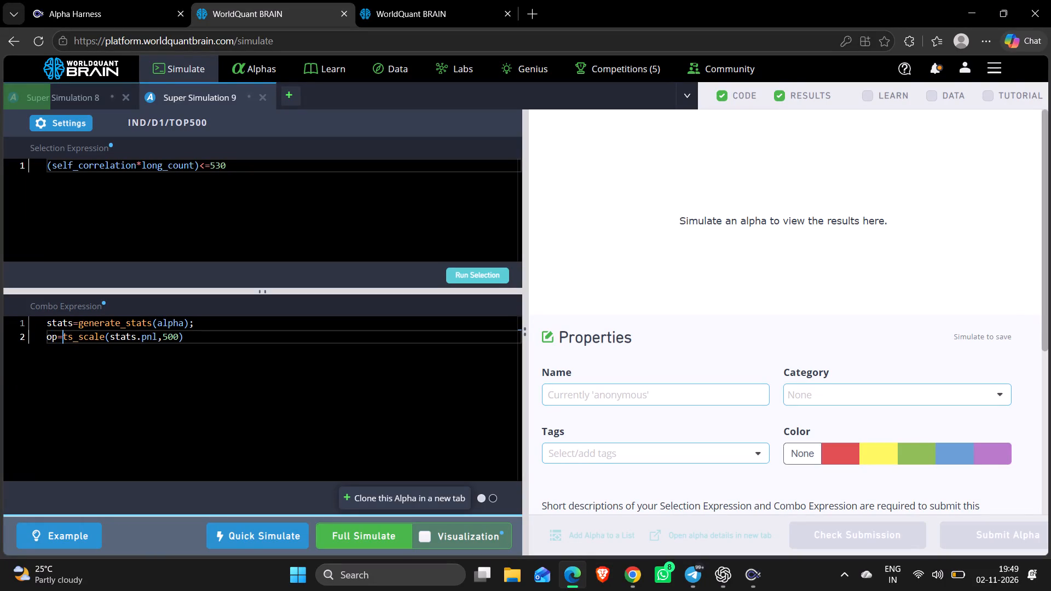
{"action": "left_click", "coordinate": [215, 339]}
{"action": "key", "text": "semicolon"}
{"action": "key", "text": "Return"}
{"action": "key", "text": "s"}
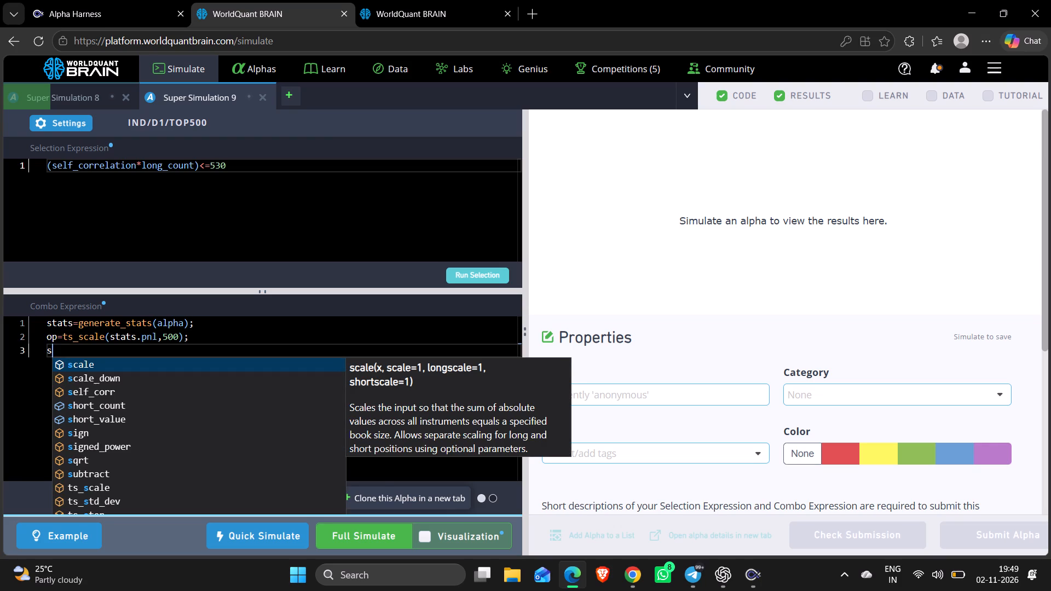
{"action": "key", "text": "BackSpace"}
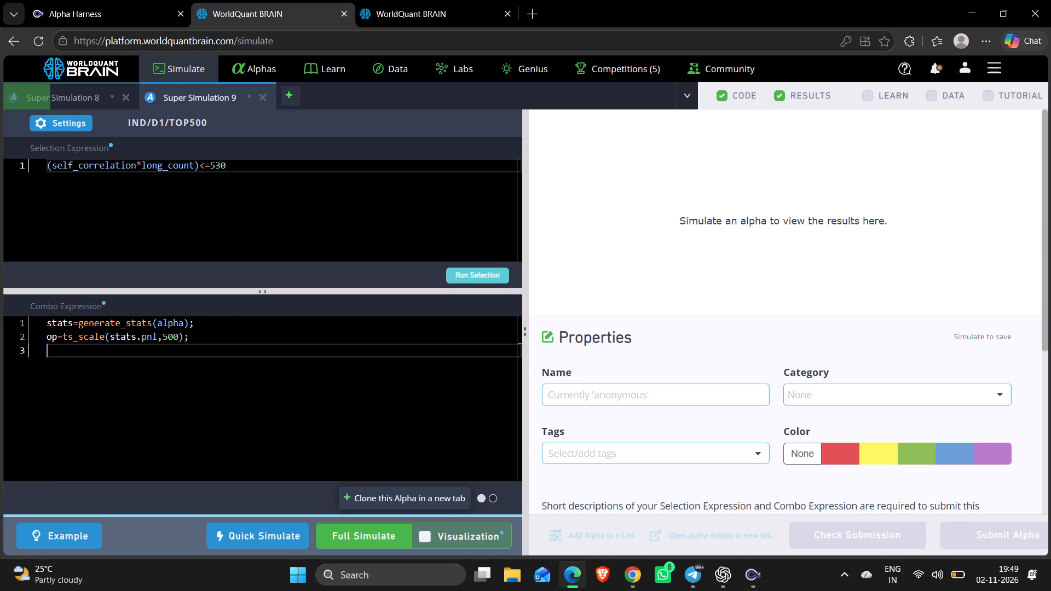
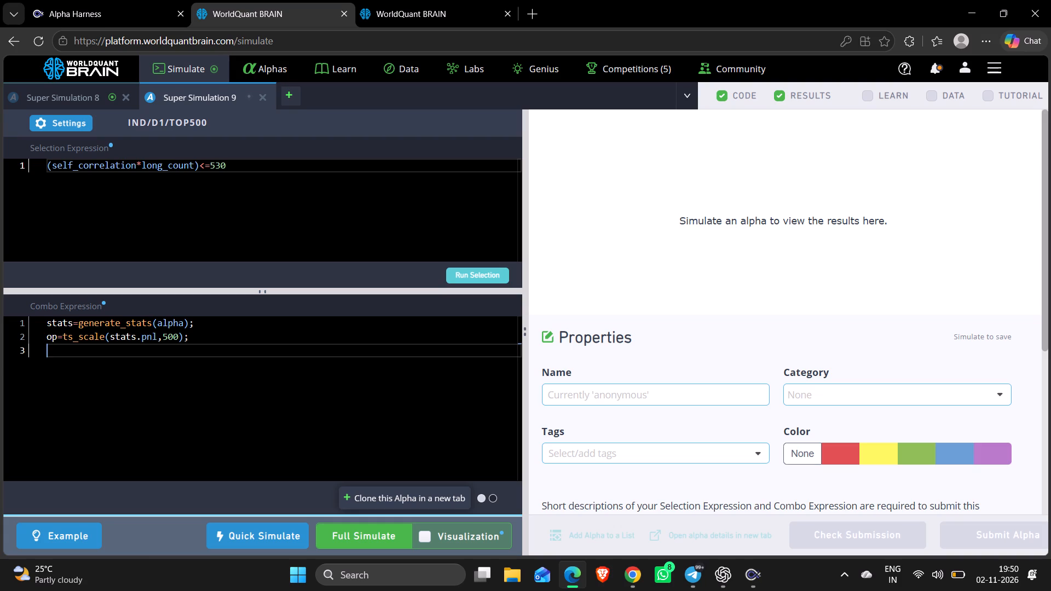
Check the payment and submitted-alphas charts on the profile's performance page, returning to the simulation editor.
{"action": "left_click", "coordinate": [967, 68]}
{"action": "left_click", "coordinate": [917, 100]}
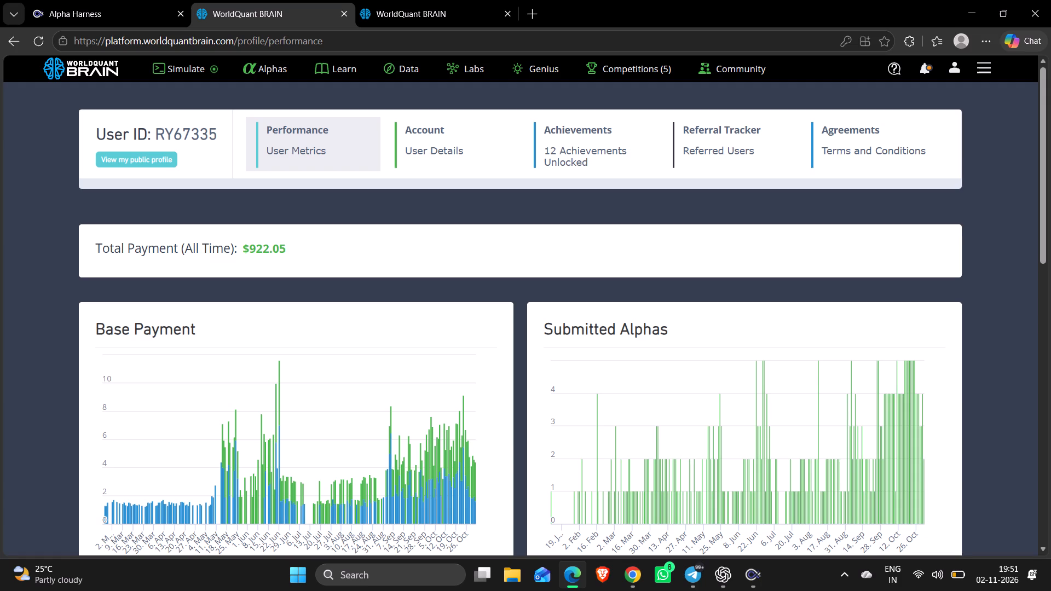
{"action": "scroll", "coordinate": [235, 244], "scroll_direction": "down", "scroll_amount": 1}
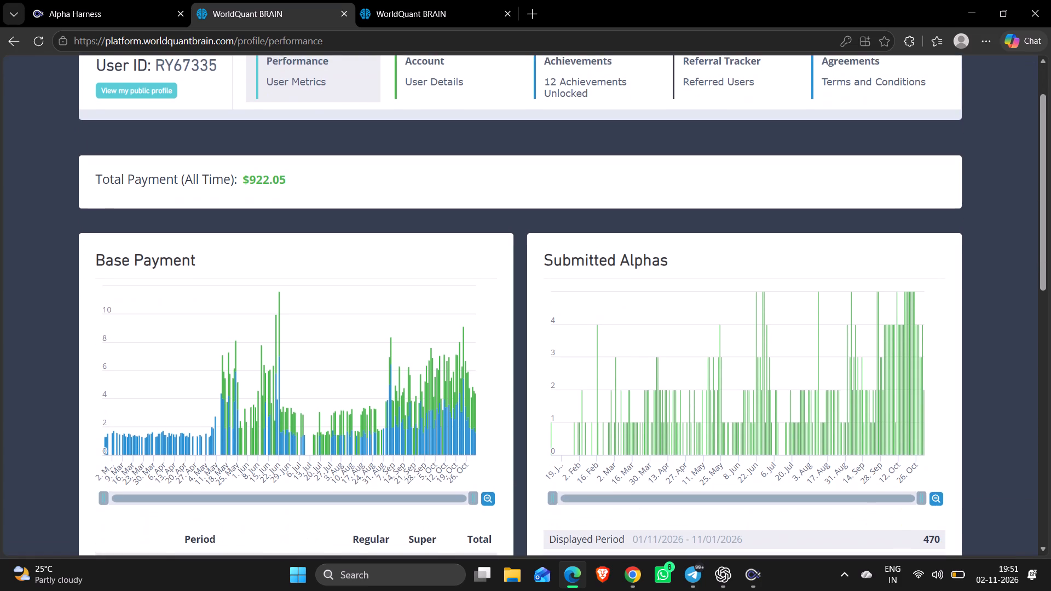
{"action": "scroll", "coordinate": [235, 244], "scroll_direction": "down", "scroll_amount": 1}
{"action": "scroll", "coordinate": [235, 244], "scroll_direction": "right", "scroll_amount": 1}
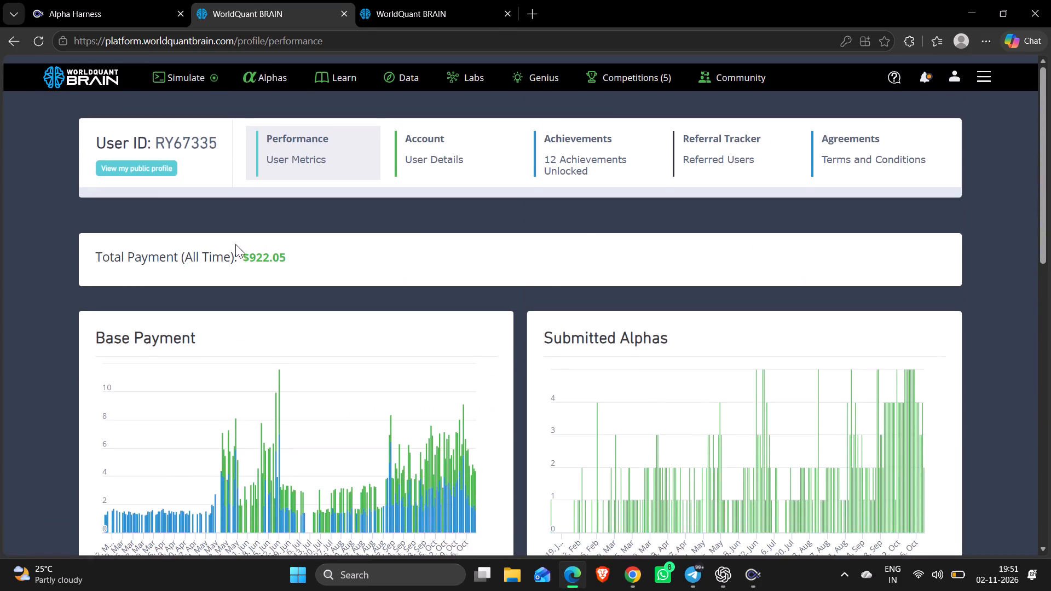
{"action": "left_click", "coordinate": [201, 72]}
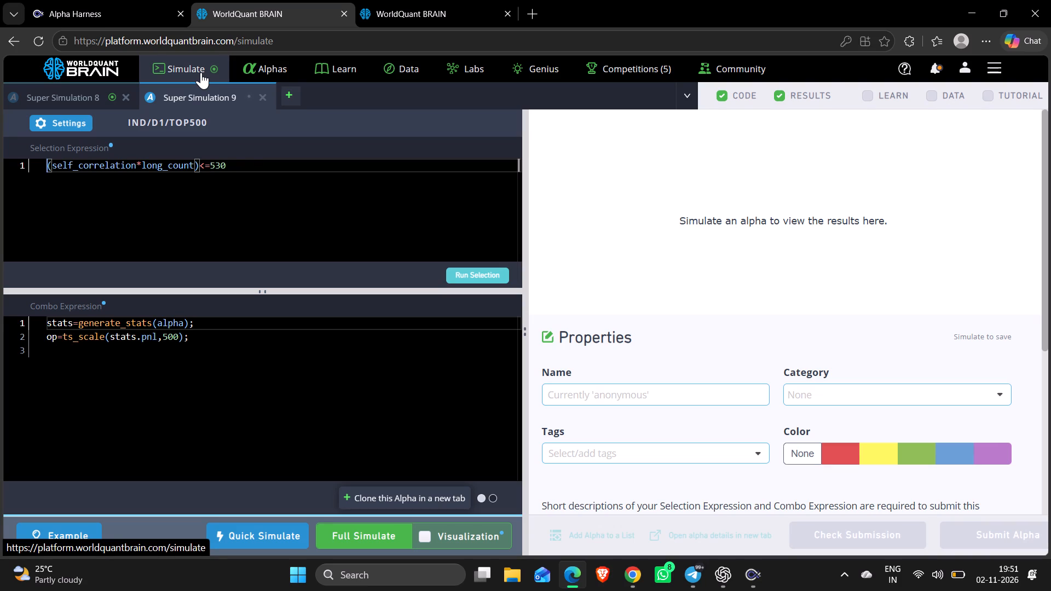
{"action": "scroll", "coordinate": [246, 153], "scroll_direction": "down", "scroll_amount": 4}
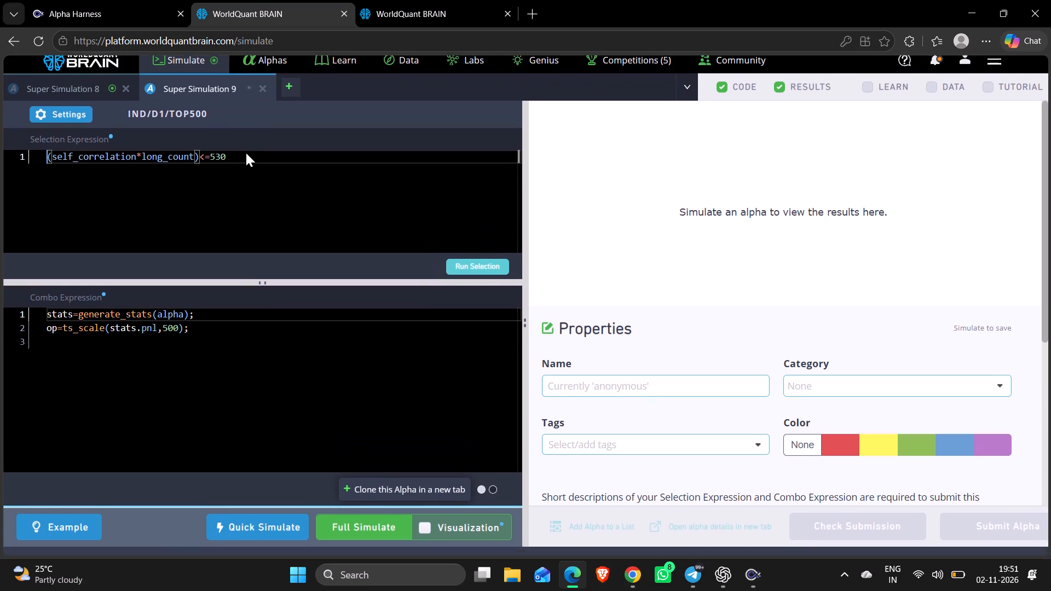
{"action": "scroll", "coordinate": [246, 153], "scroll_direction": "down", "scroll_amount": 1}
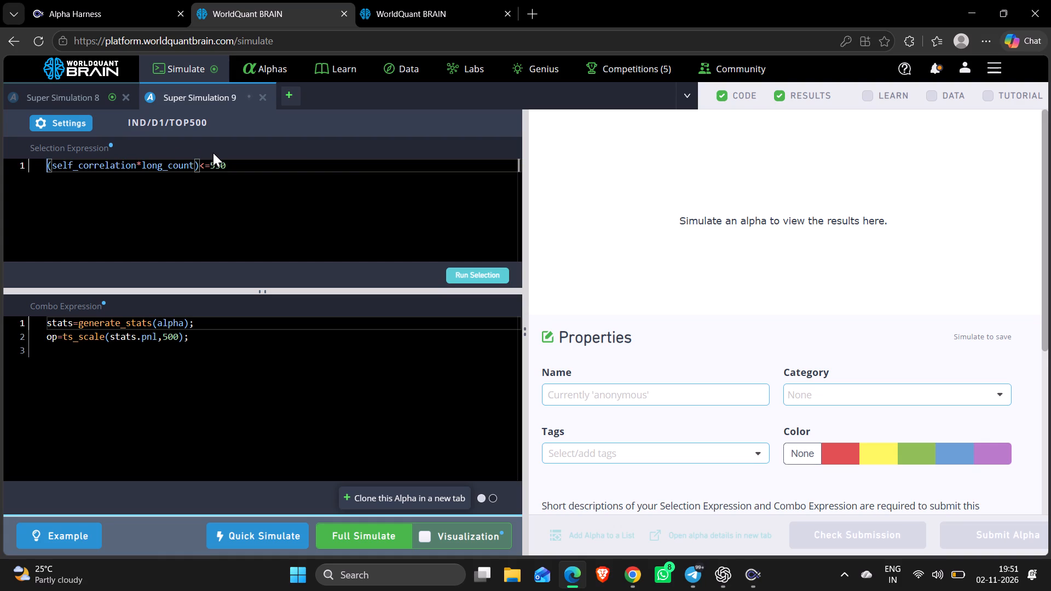
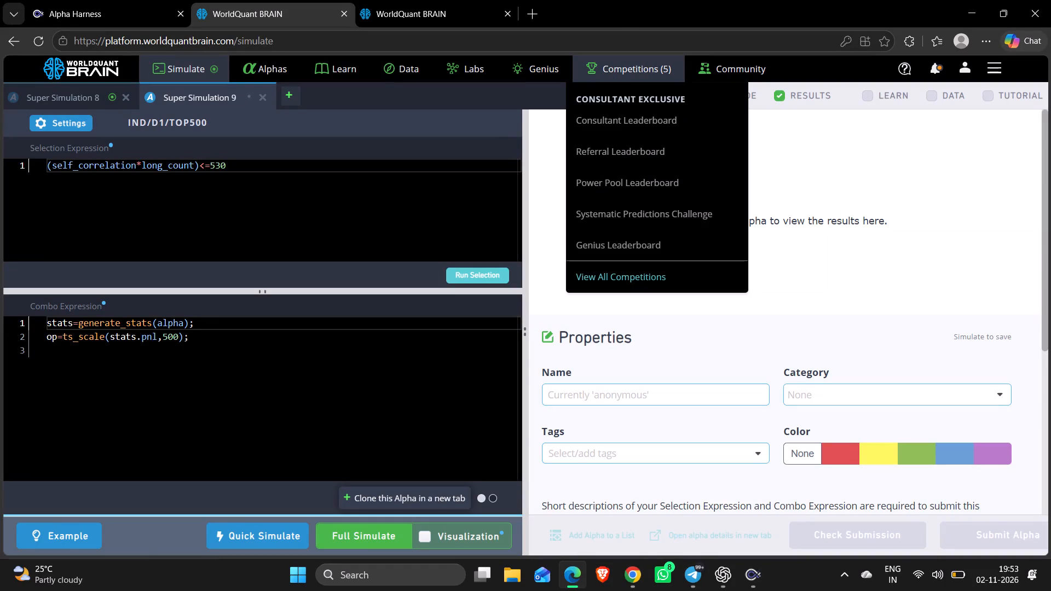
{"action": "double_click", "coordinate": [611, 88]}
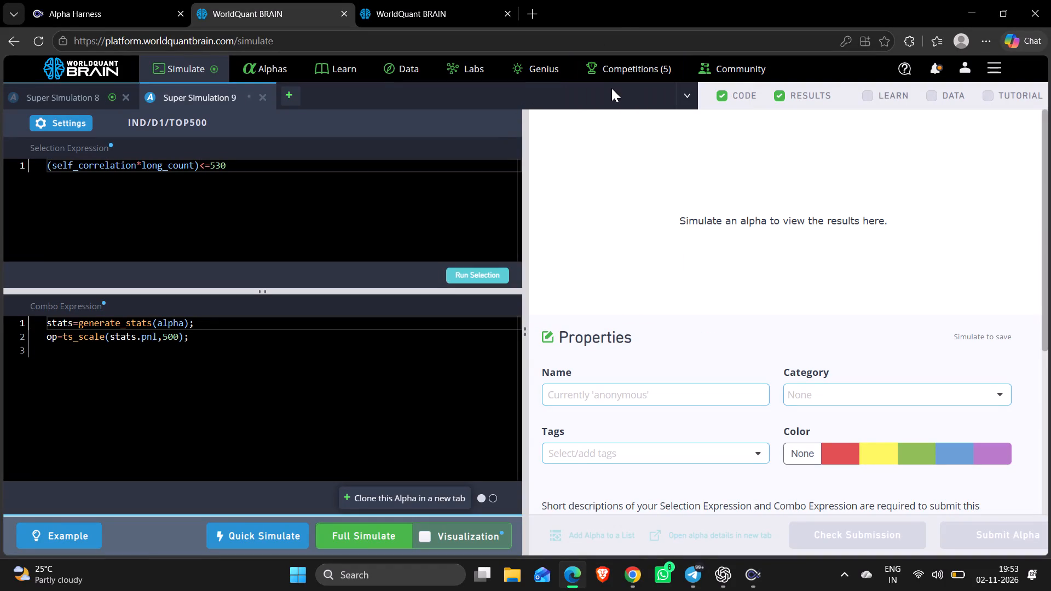
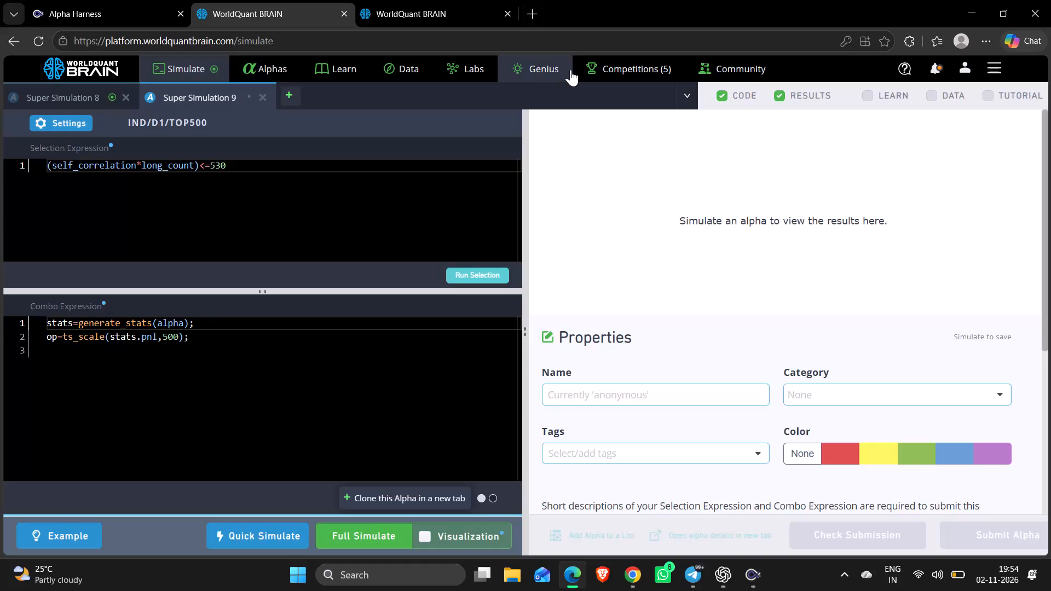
Open the Genius page and check the current quarter's level and eligibility criteria.
{"action": "left_click", "coordinate": [556, 71]}
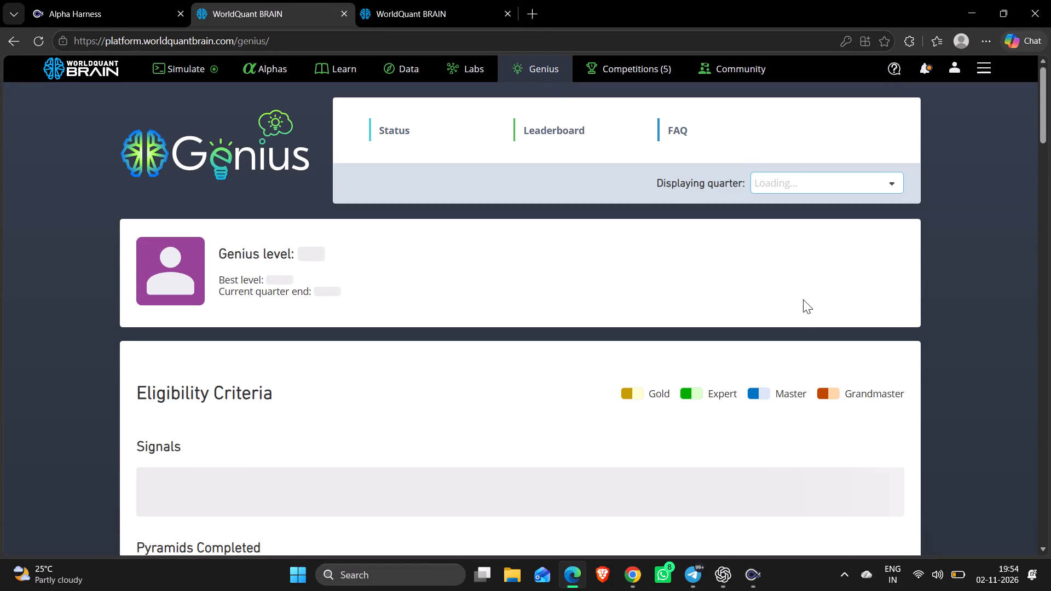
{"action": "scroll", "coordinate": [803, 299], "scroll_direction": "down", "scroll_amount": 1}
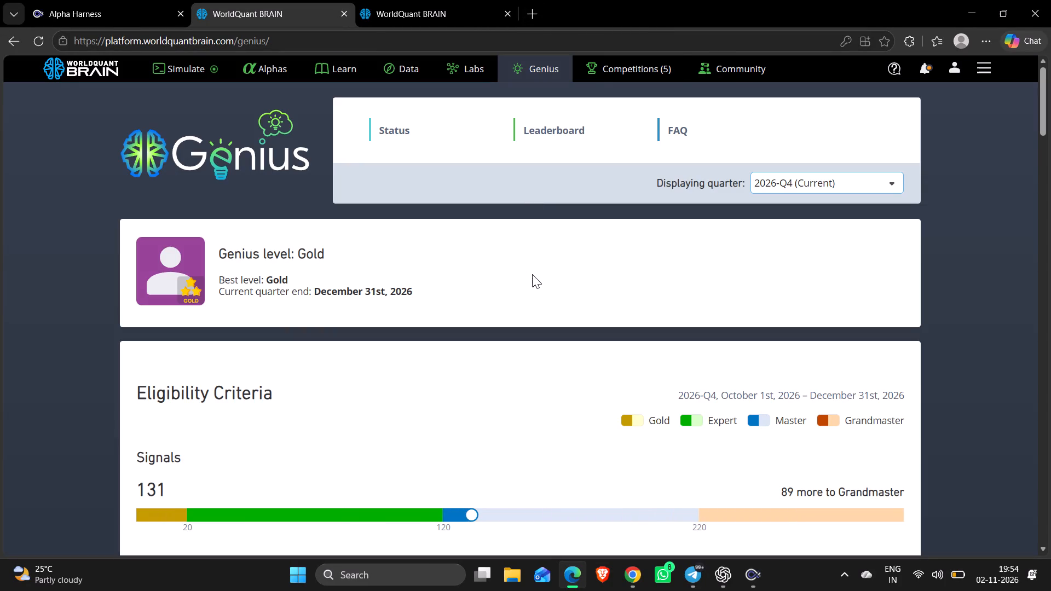
Open the Consultant Leaderboard and examine the users' weight factors, submitted alpha counts, correlations and universities against the own row.
{"action": "left_click", "coordinate": [611, 123]}
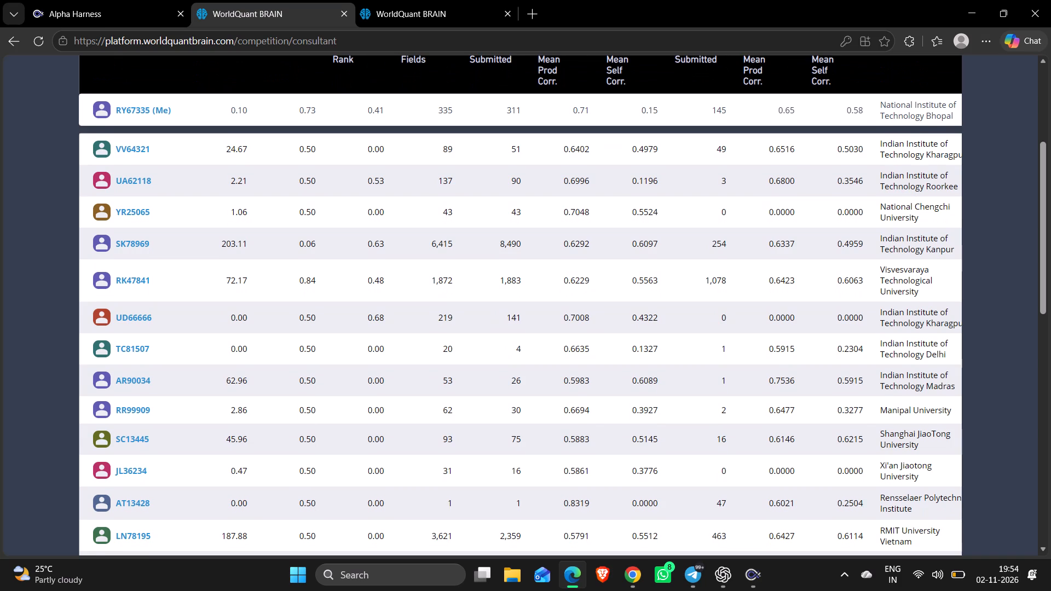
{"action": "scroll", "coordinate": [905, 186], "scroll_direction": "down", "scroll_amount": 3}
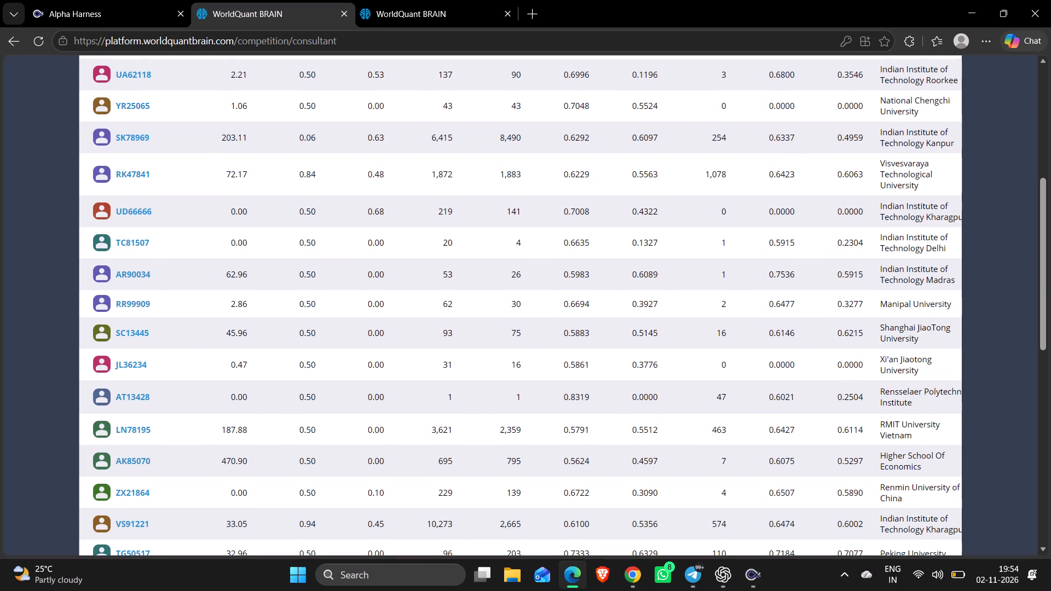
{"action": "scroll", "coordinate": [905, 186], "scroll_direction": "down", "scroll_amount": 3}
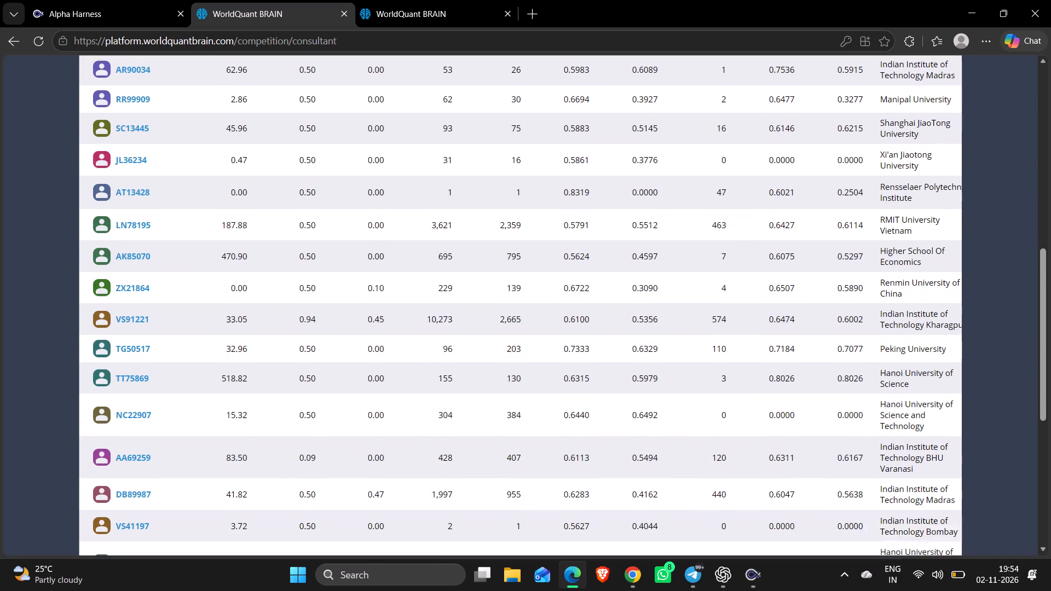
{"action": "scroll", "coordinate": [905, 186], "scroll_direction": "down", "scroll_amount": 2}
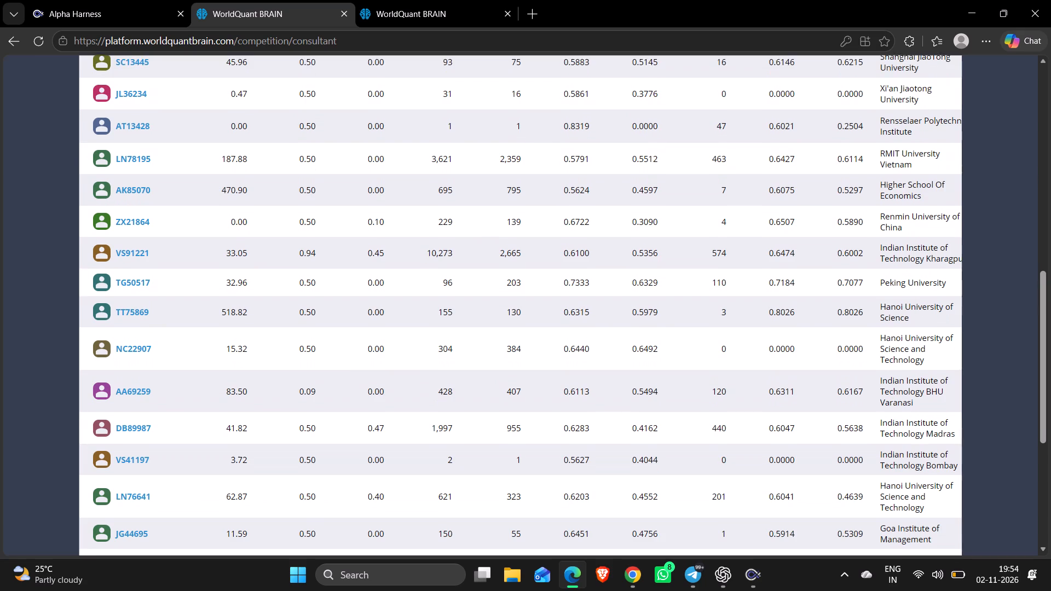
{"action": "scroll", "coordinate": [905, 186], "scroll_direction": "down", "scroll_amount": 3}
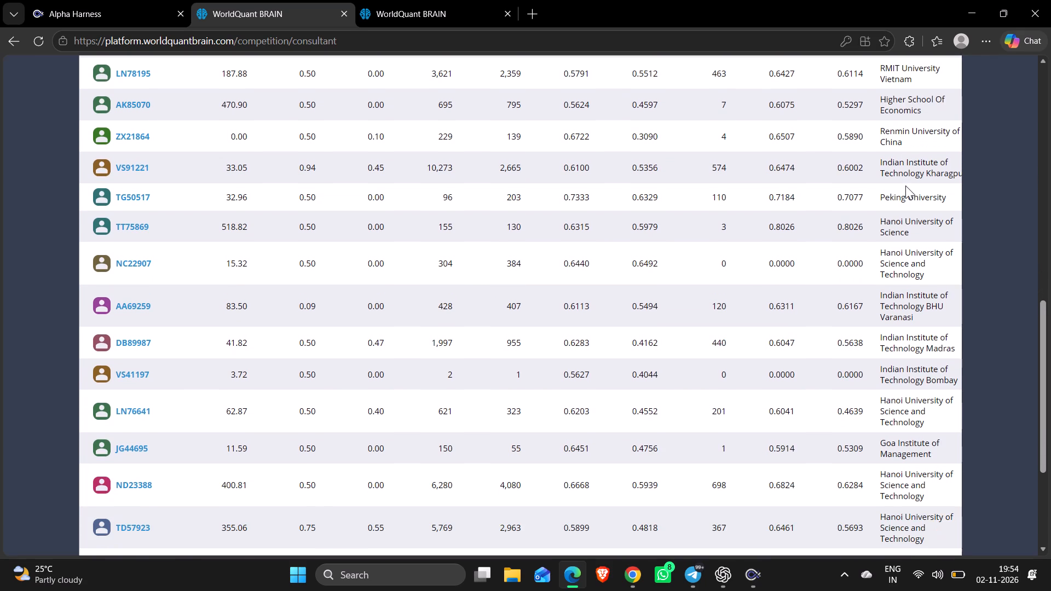
{"action": "scroll", "coordinate": [905, 186], "scroll_direction": "down", "scroll_amount": 3}
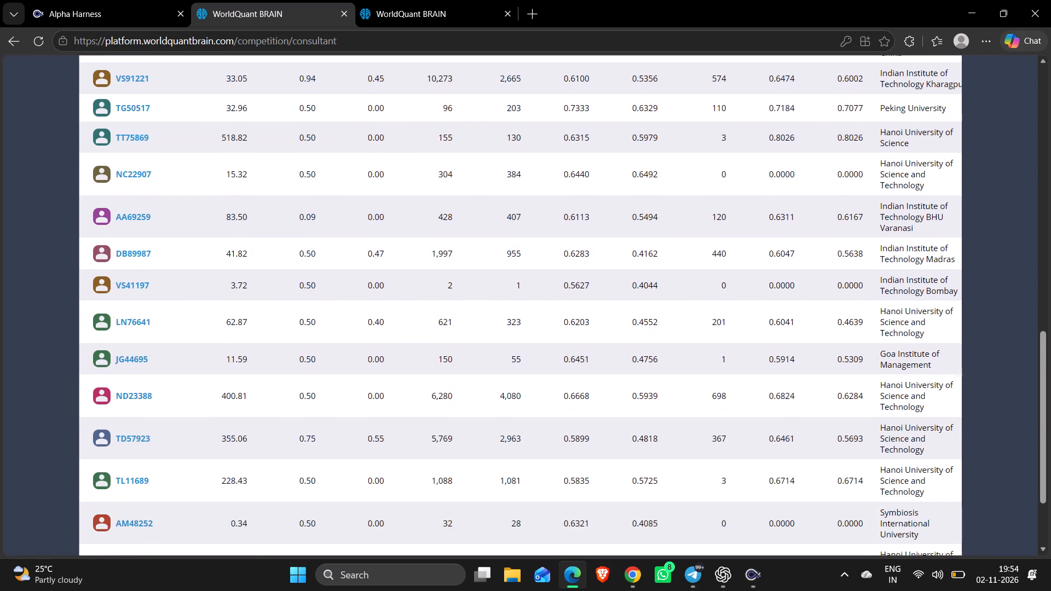
{"action": "scroll", "coordinate": [905, 186], "scroll_direction": "down", "scroll_amount": 3}
{"action": "scroll", "coordinate": [905, 186], "scroll_direction": "up", "scroll_amount": 1}
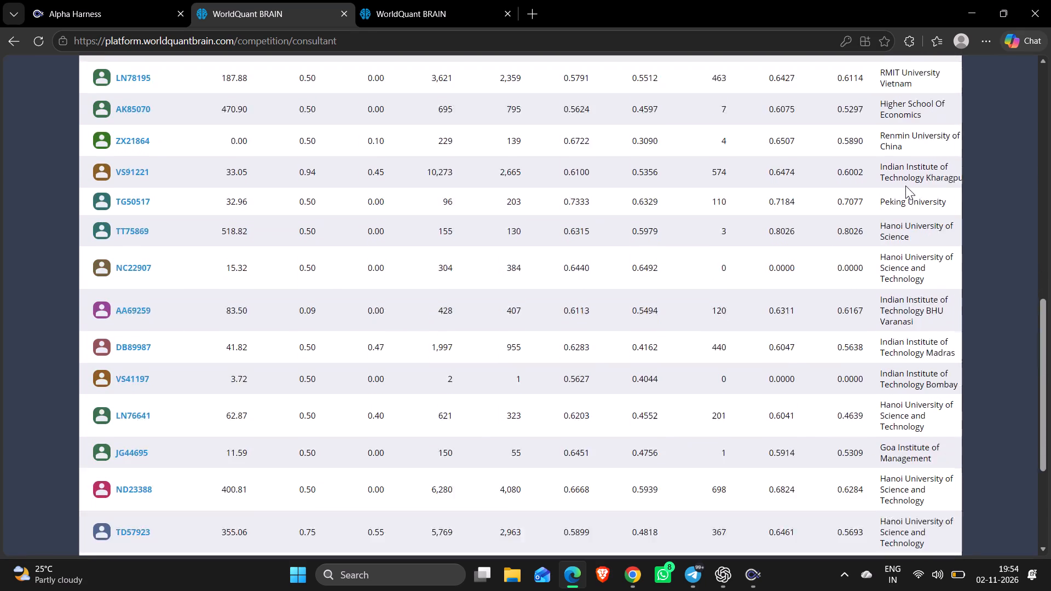
{"action": "scroll", "coordinate": [905, 186], "scroll_direction": "up", "scroll_amount": 1}
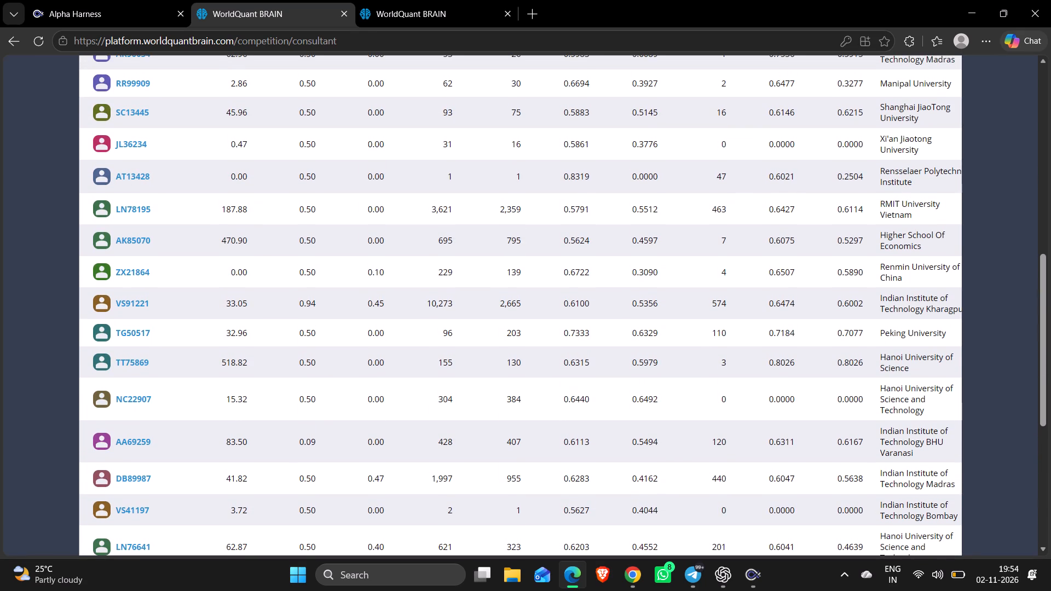
{"action": "scroll", "coordinate": [905, 186], "scroll_direction": "down", "scroll_amount": 7}
{"action": "scroll", "coordinate": [905, 186], "scroll_direction": "up", "scroll_amount": 18}
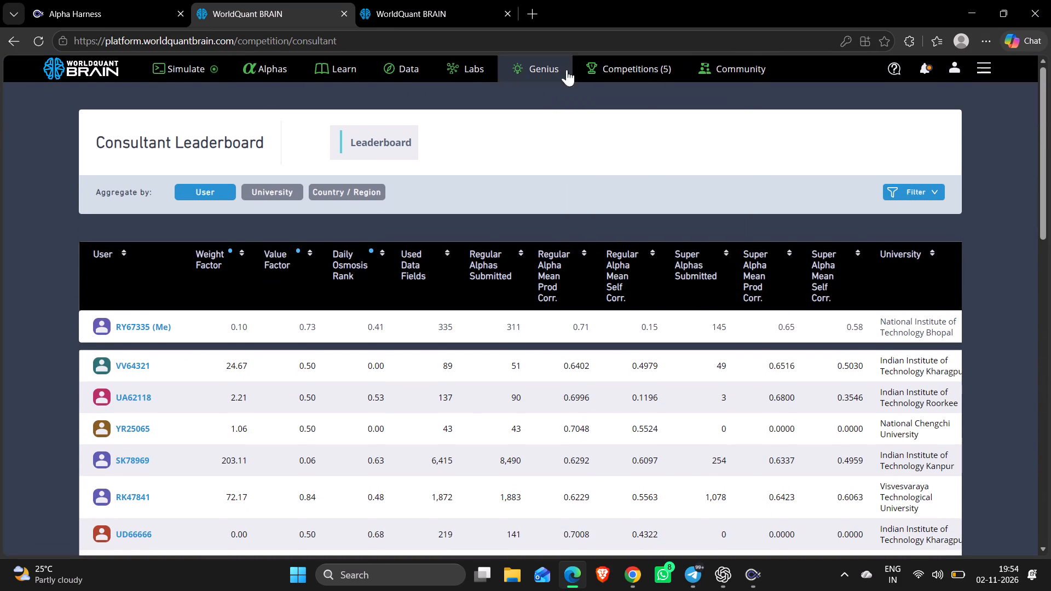
Open the Referral Tracker of the user profile and examine the referred users' last sign-in and status.
{"action": "left_click", "coordinate": [954, 67]}
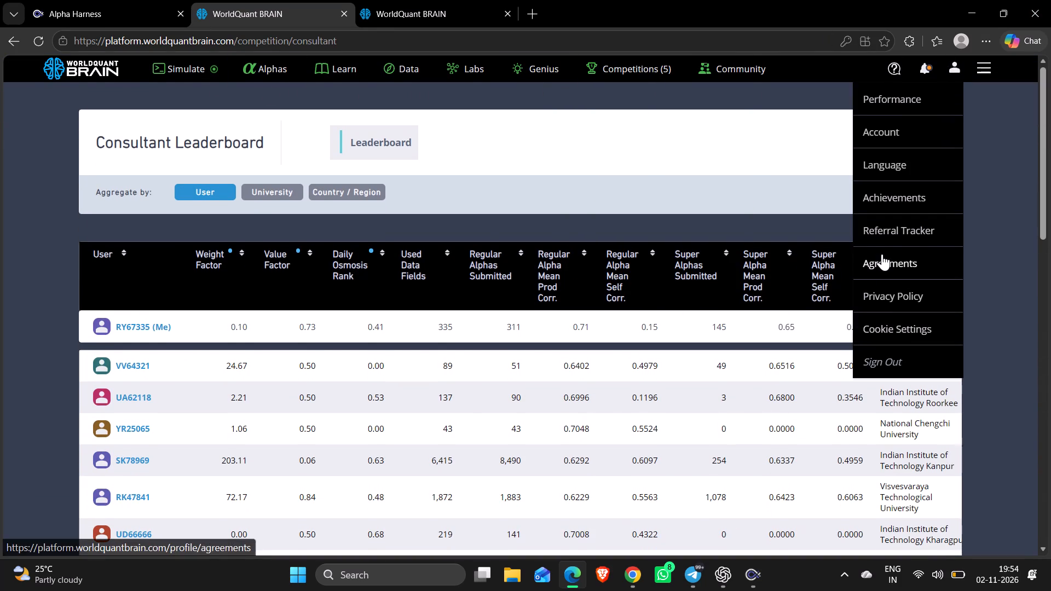
{"action": "left_click", "coordinate": [880, 235]}
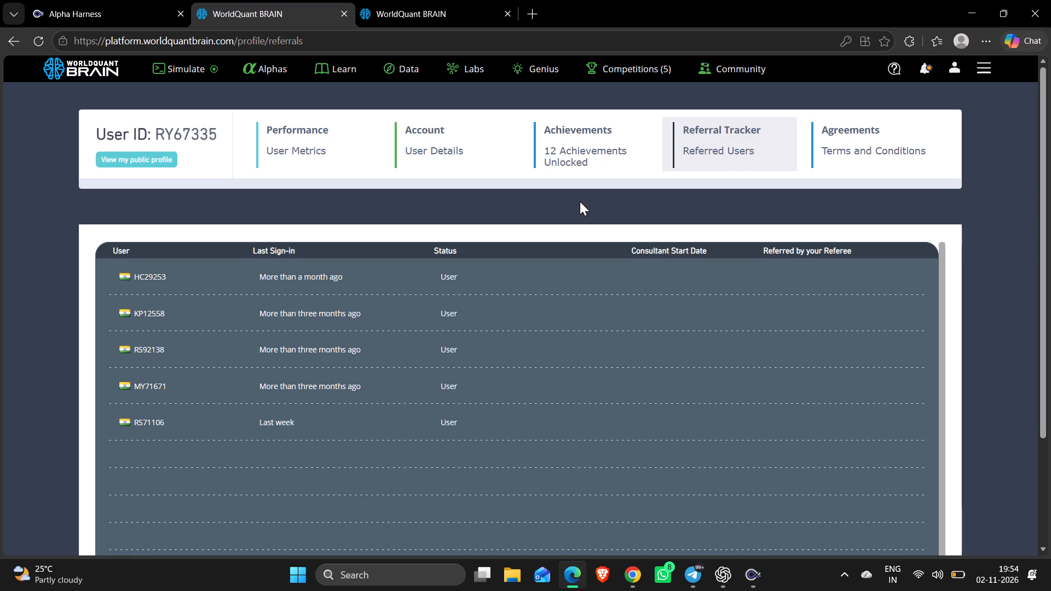
{"action": "scroll", "coordinate": [580, 201], "scroll_direction": "down", "scroll_amount": 3}
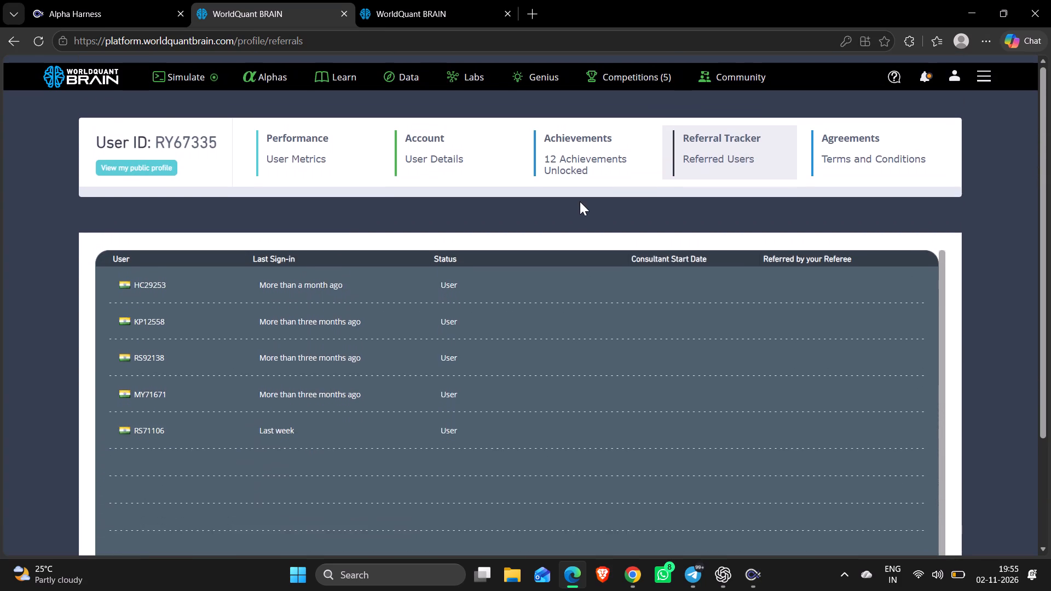